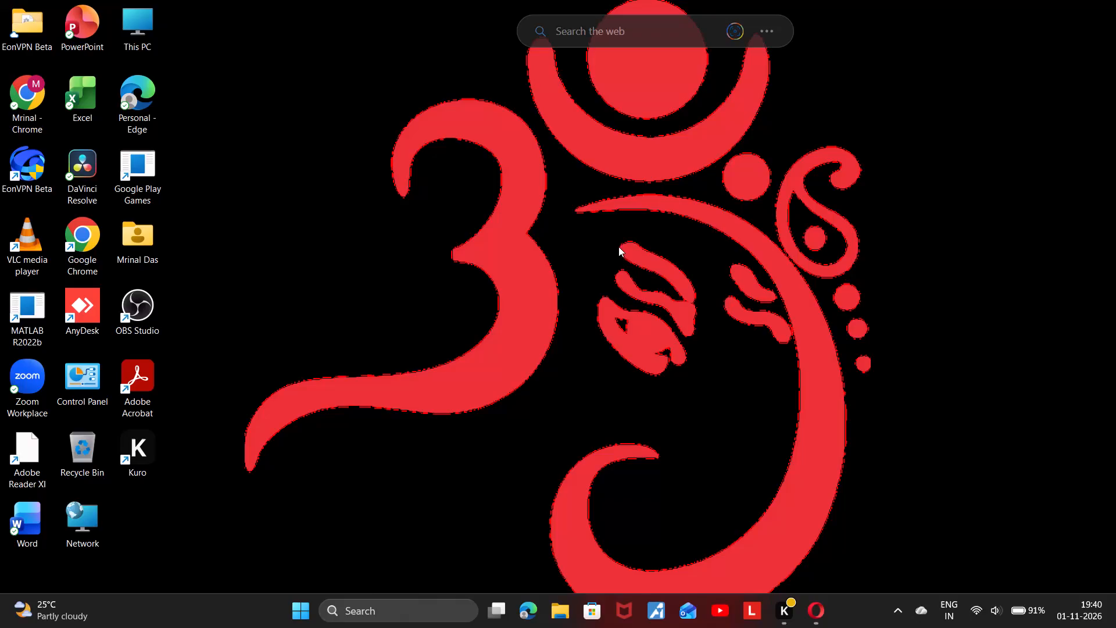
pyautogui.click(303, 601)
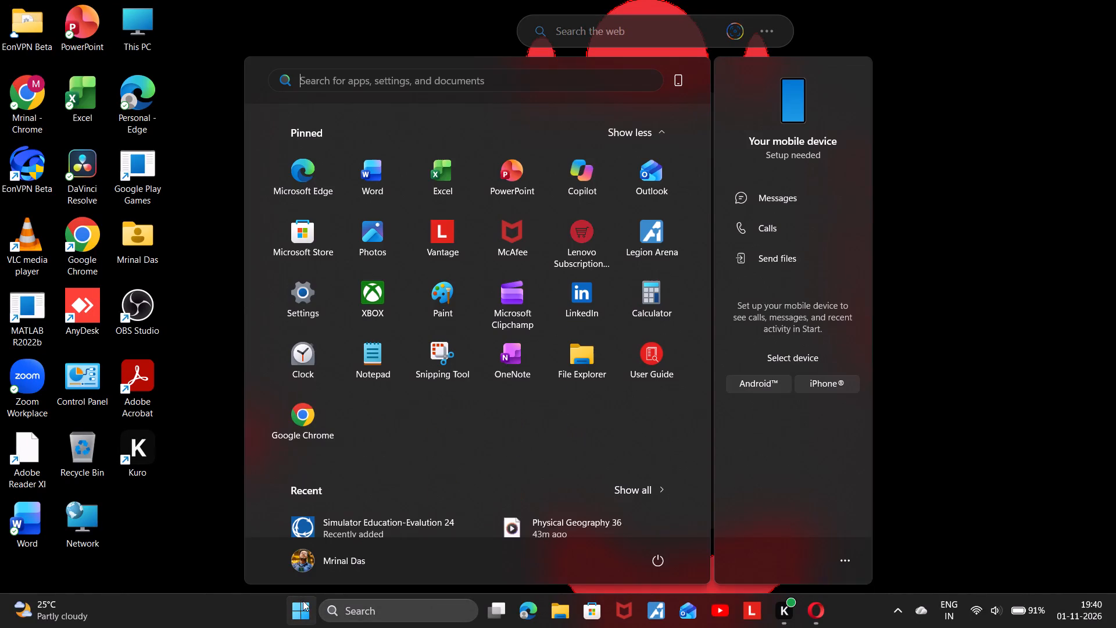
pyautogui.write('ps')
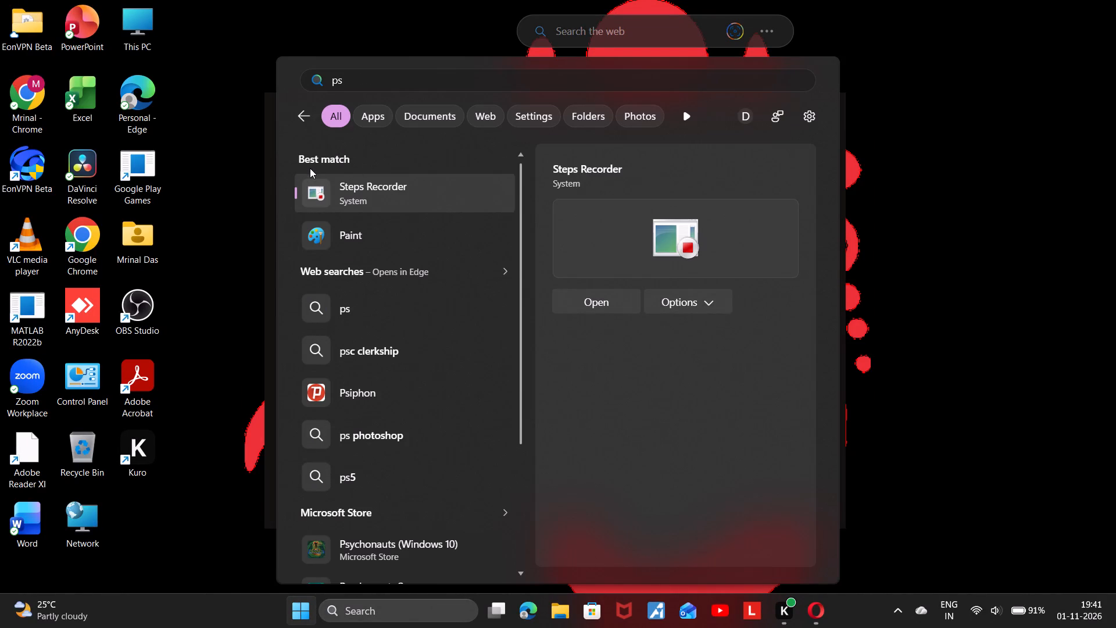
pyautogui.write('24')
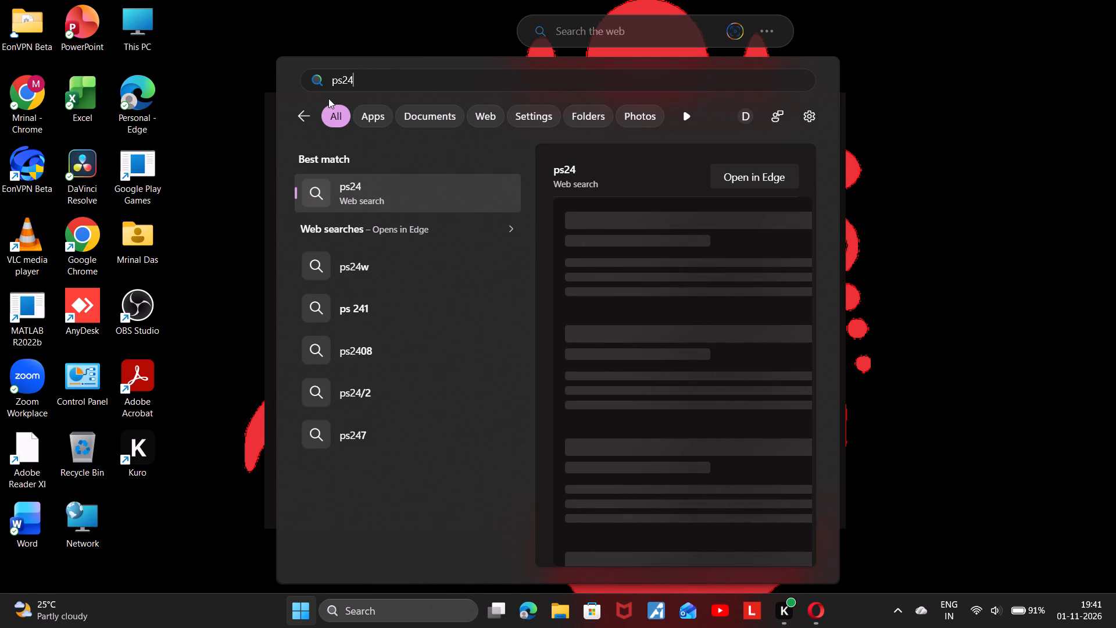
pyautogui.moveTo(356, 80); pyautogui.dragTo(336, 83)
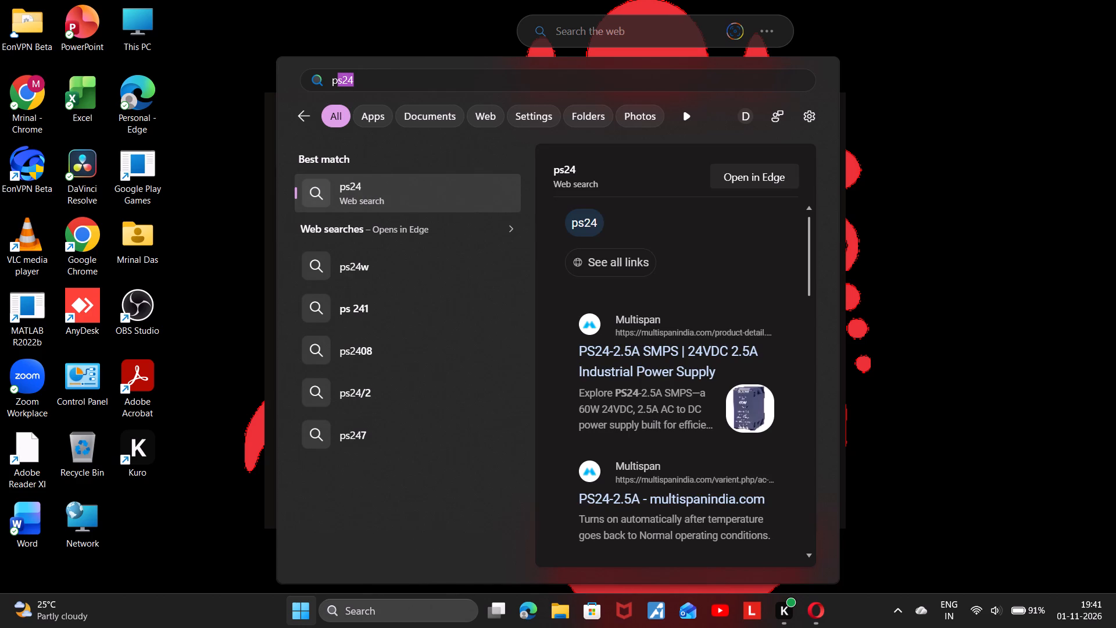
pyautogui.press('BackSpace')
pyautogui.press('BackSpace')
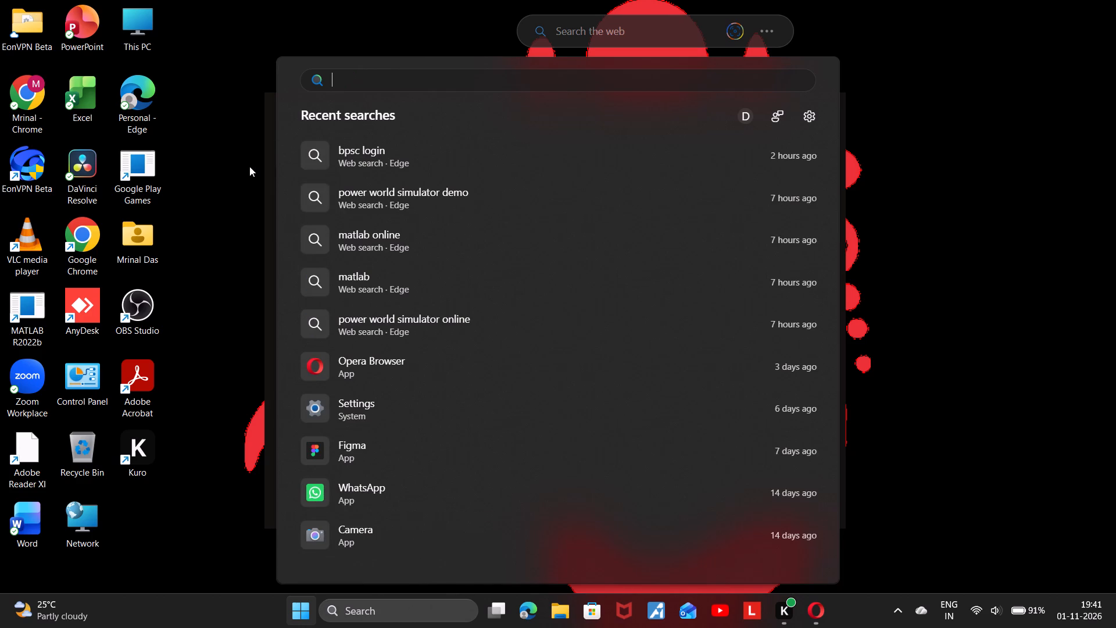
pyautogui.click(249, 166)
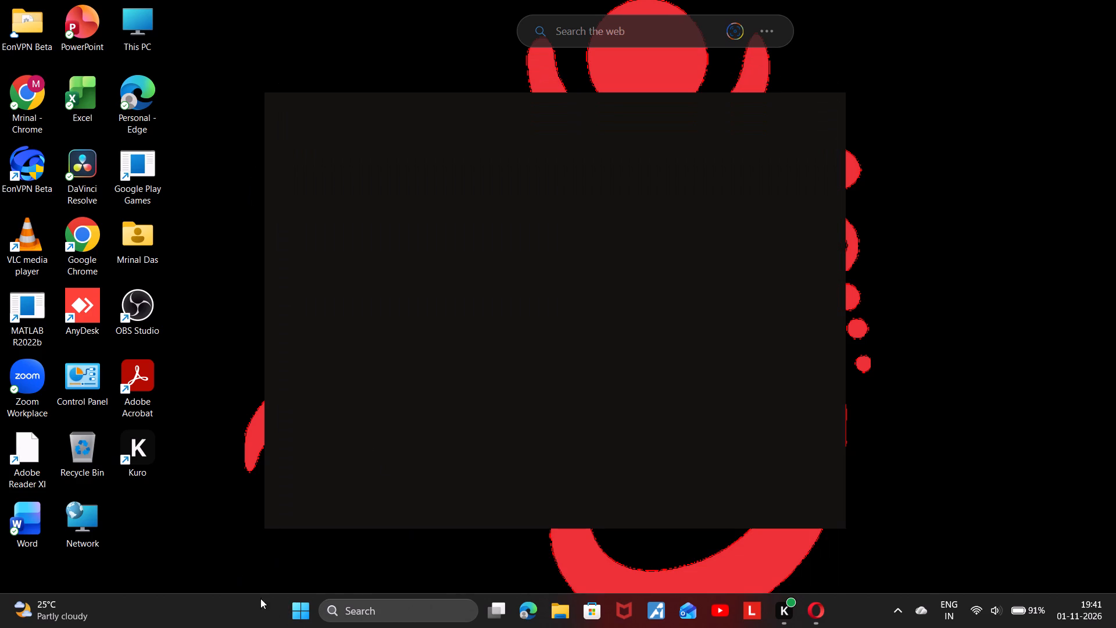
# Open the Downloads folder in File Explorer.
pyautogui.click(296, 612)
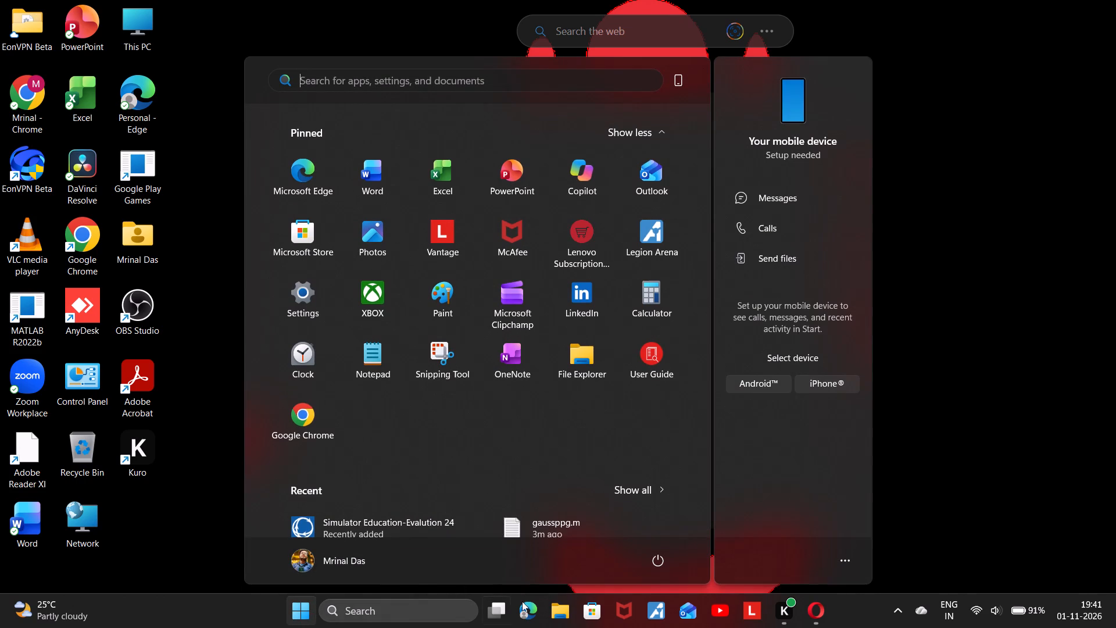
pyautogui.click(552, 614)
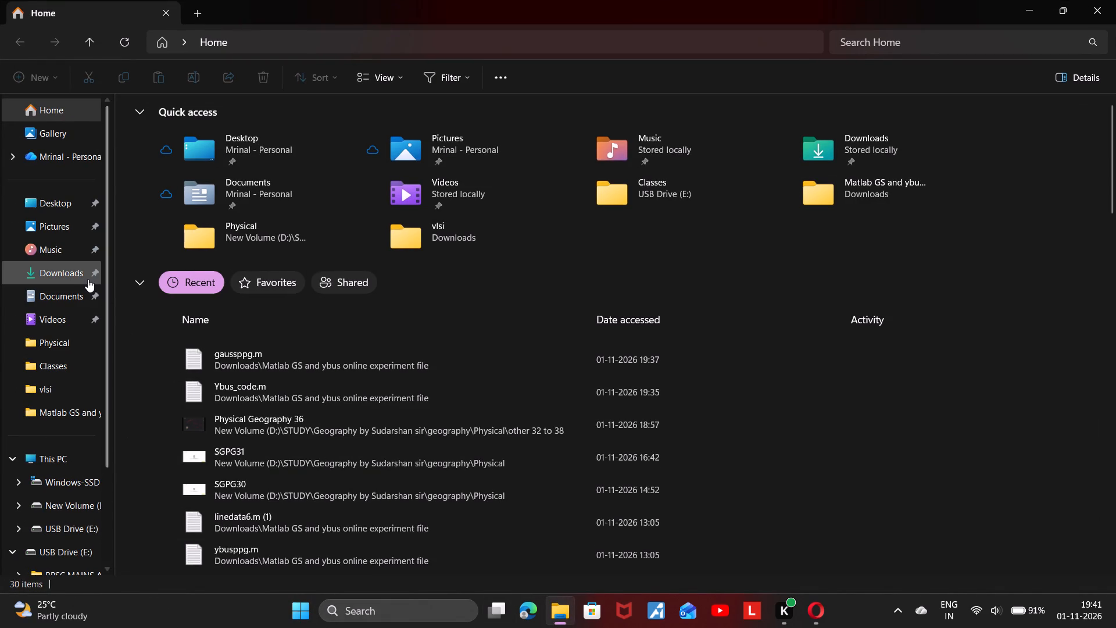
pyautogui.doubleClick(84, 279)
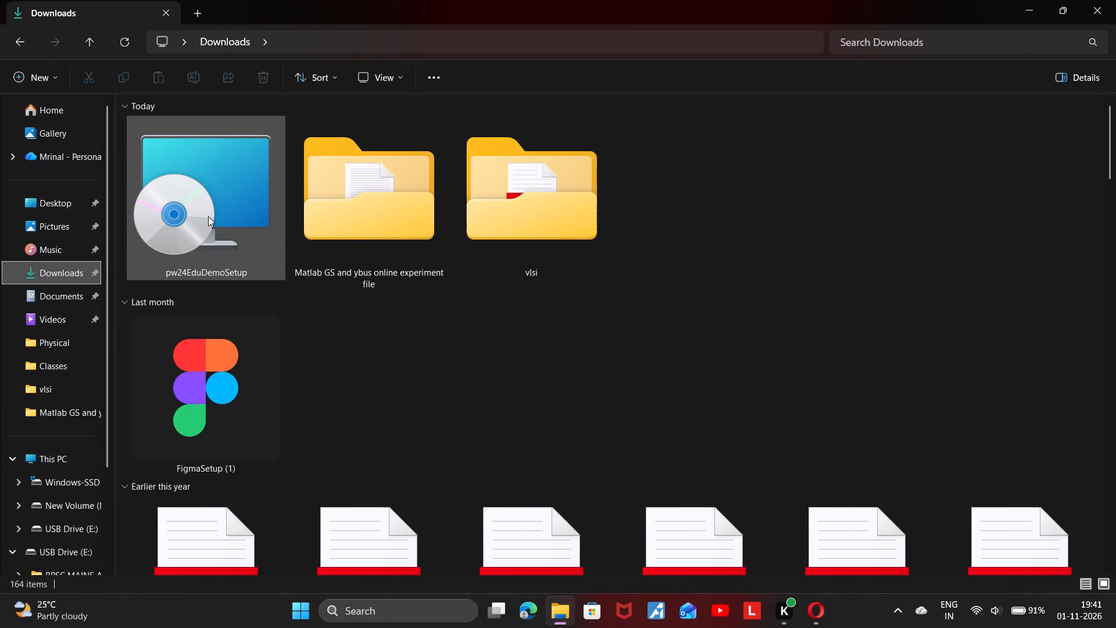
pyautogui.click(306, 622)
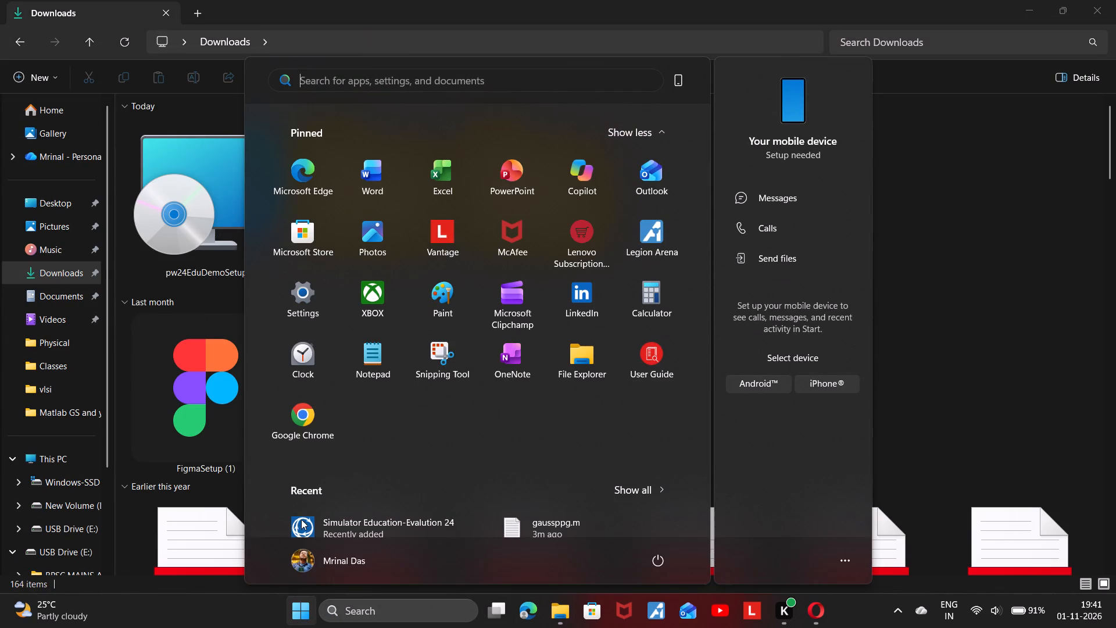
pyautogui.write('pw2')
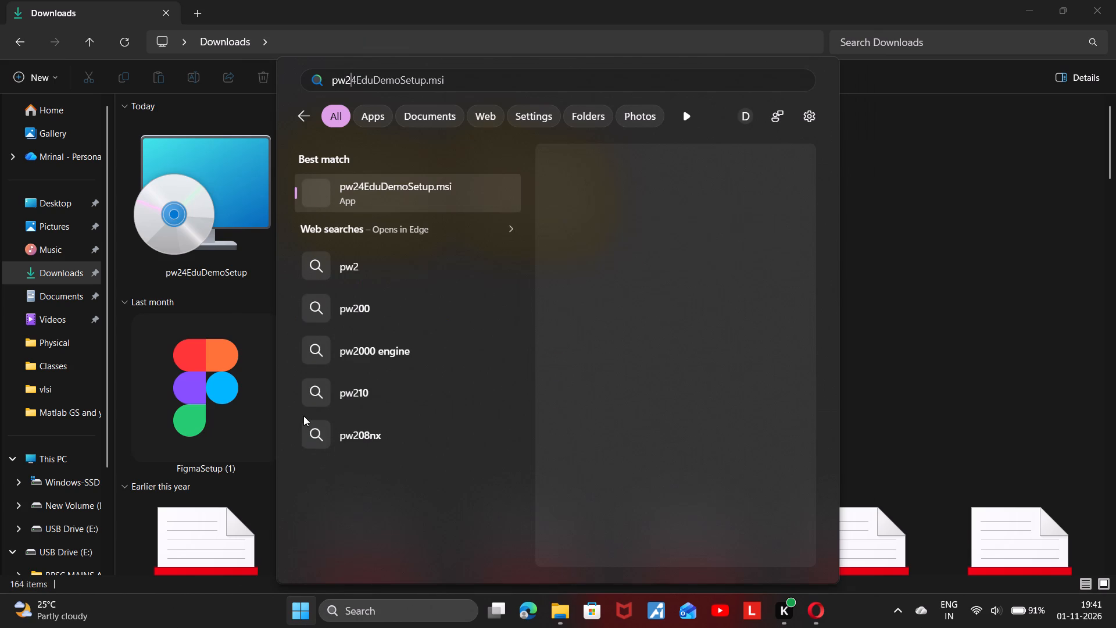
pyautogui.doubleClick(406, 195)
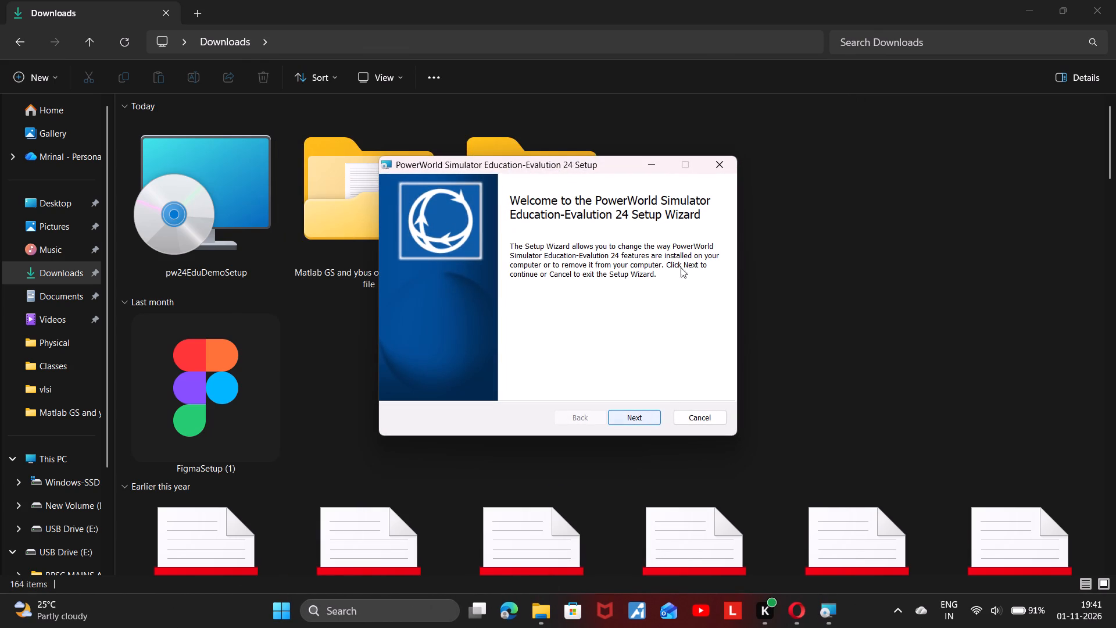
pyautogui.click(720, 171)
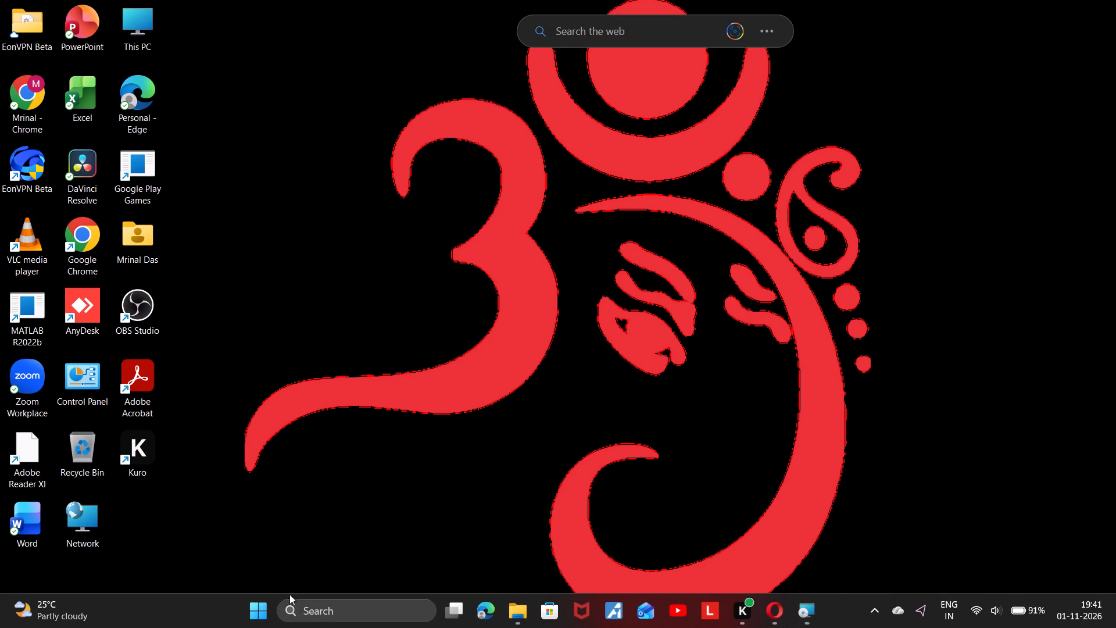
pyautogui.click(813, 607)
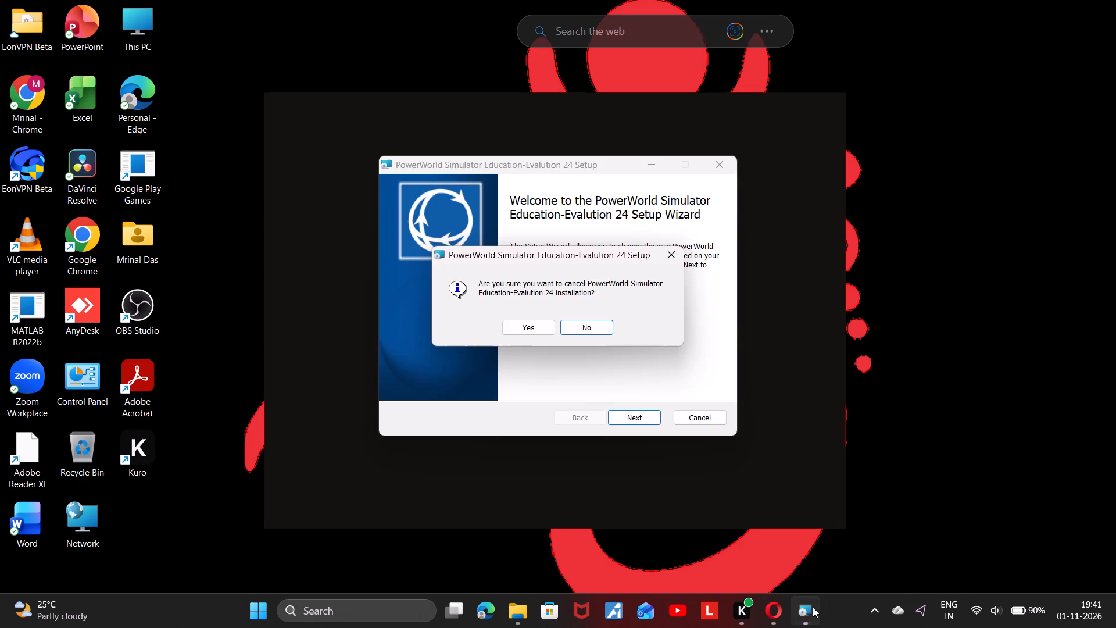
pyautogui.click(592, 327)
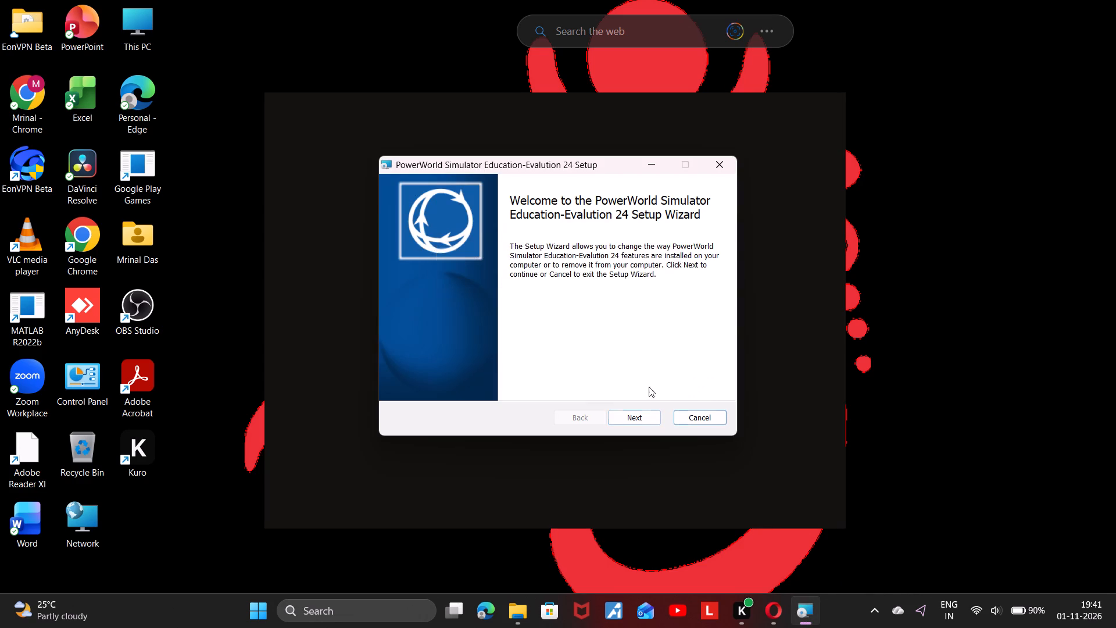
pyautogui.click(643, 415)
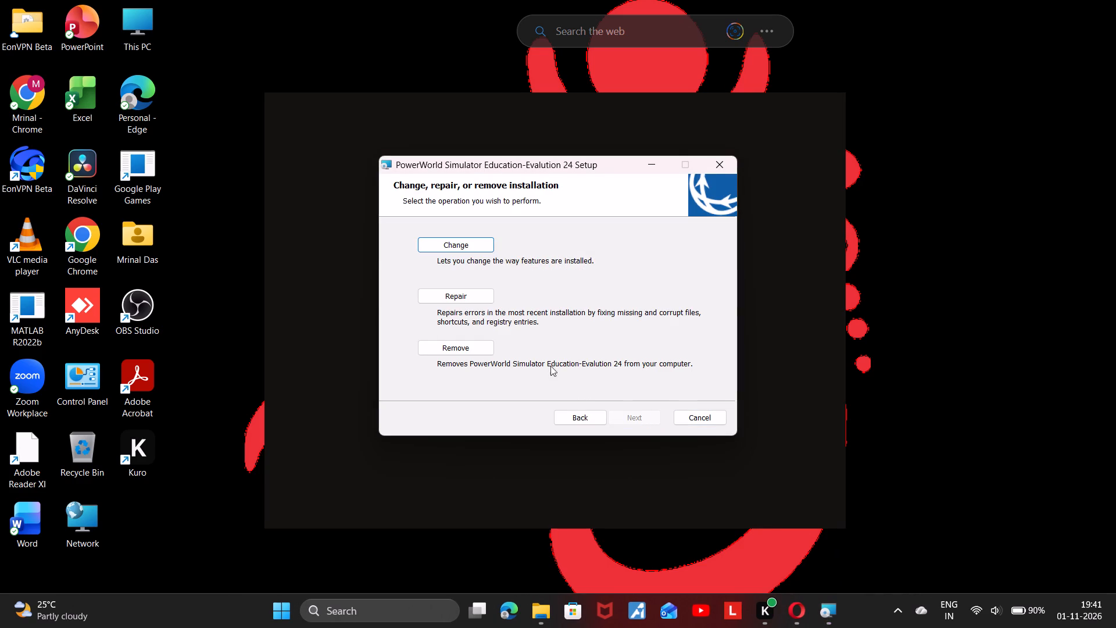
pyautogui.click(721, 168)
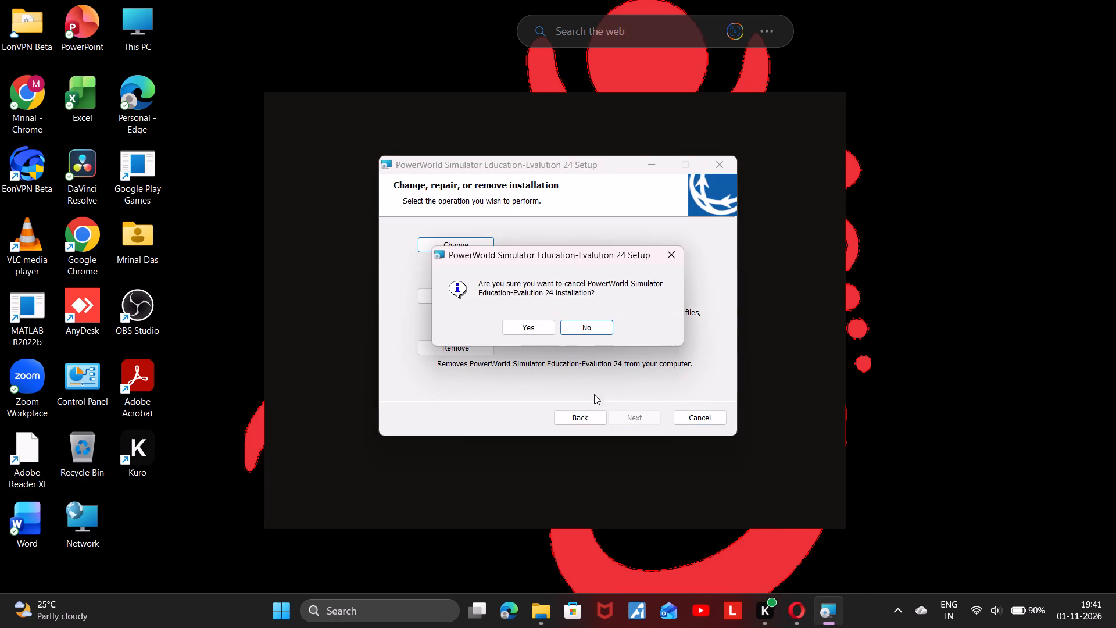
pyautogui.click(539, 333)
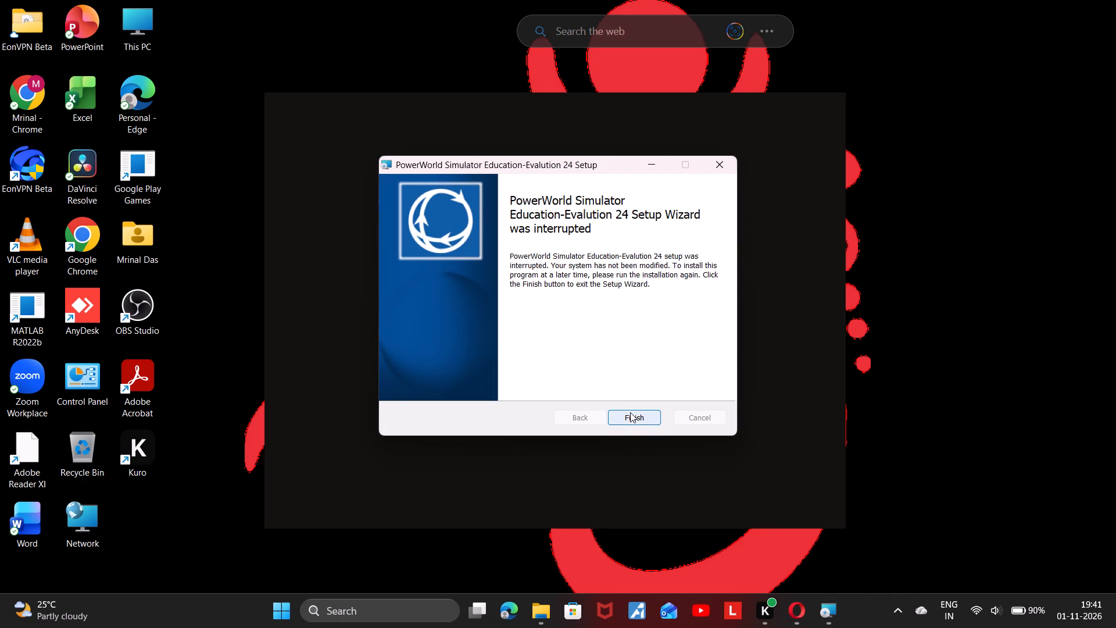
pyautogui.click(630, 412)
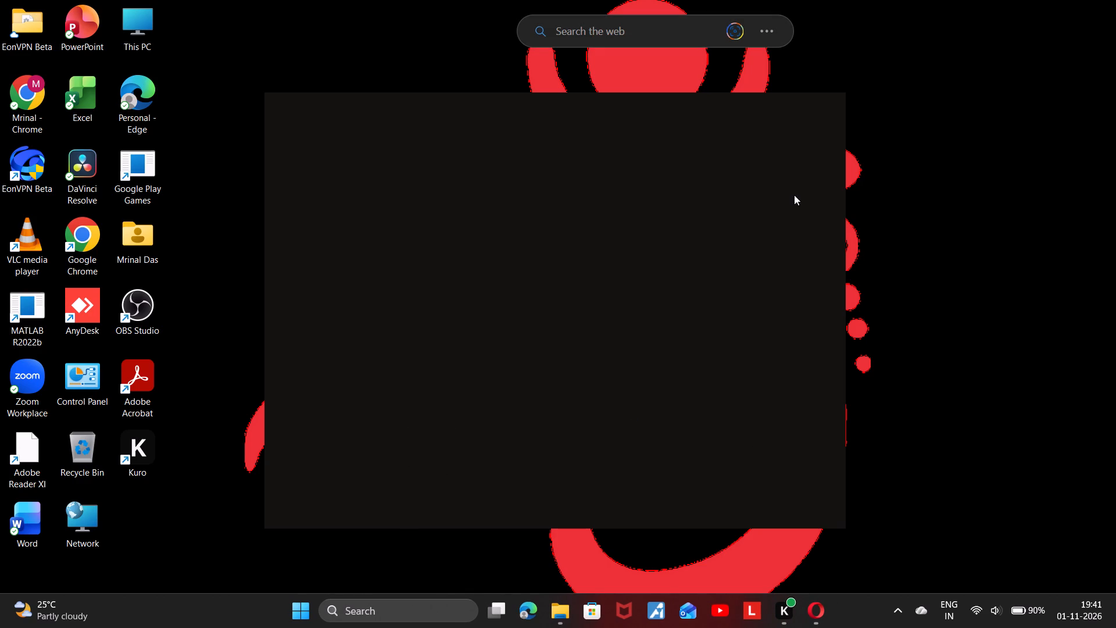
# Search the installed apps for pw and launch Simulator Education-Evalution 24.
pyautogui.click(311, 604)
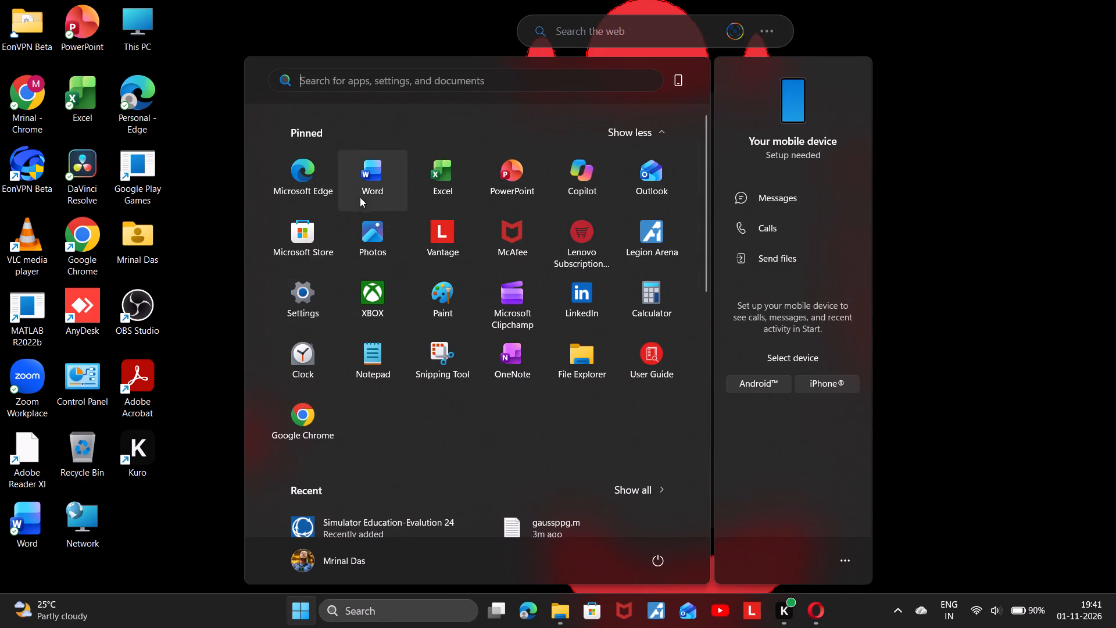
pyautogui.write('pw')
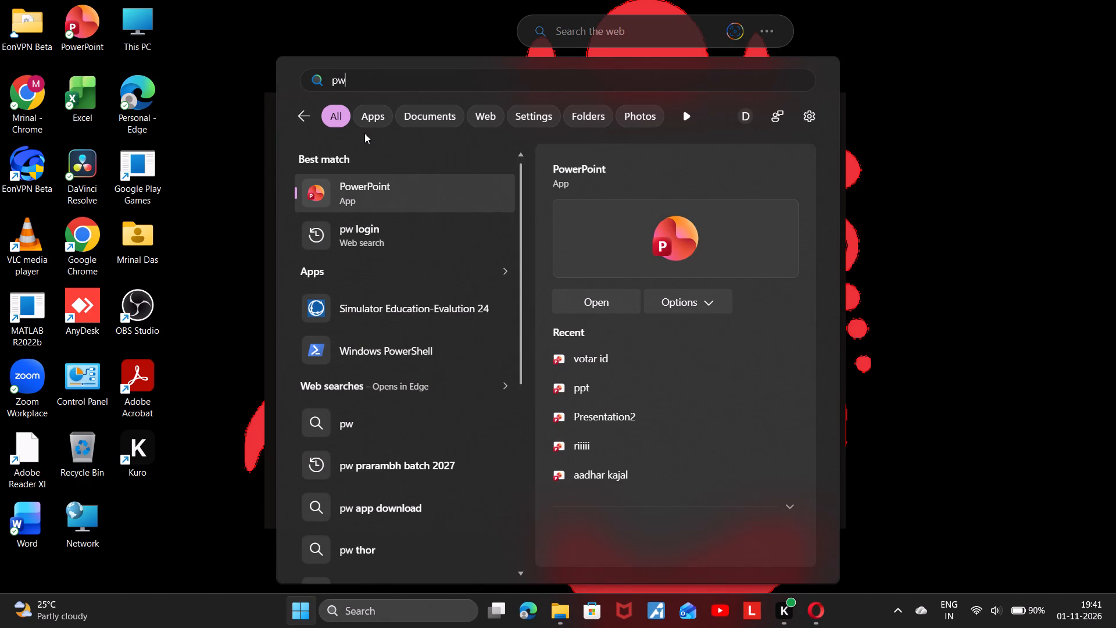
pyautogui.doubleClick(395, 298)
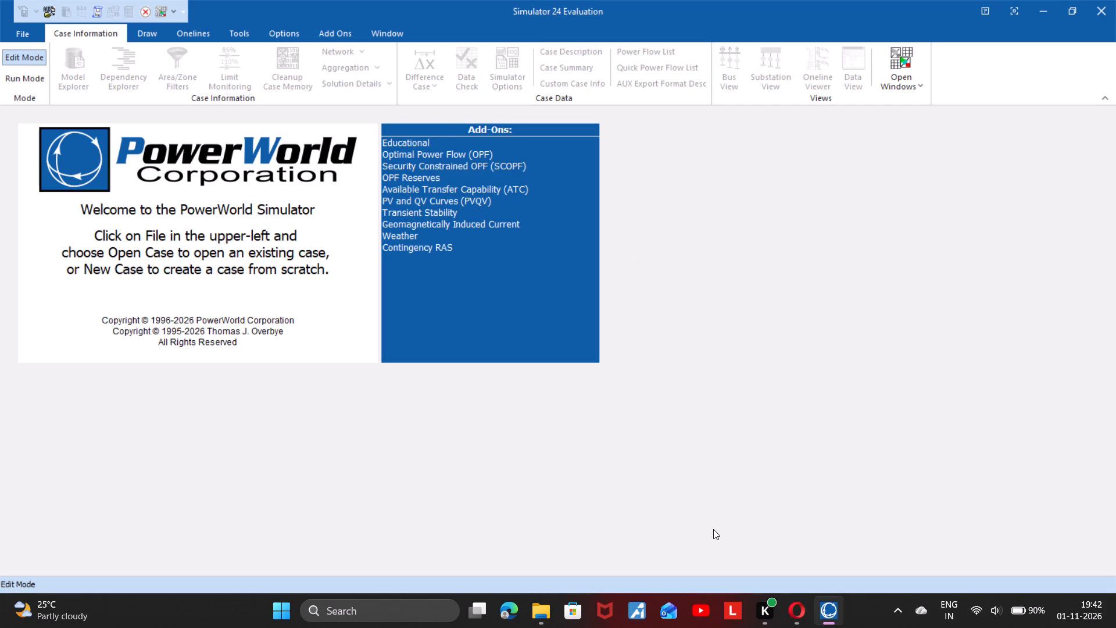
# Switch to the Downloads folder in File Explorer and open the Windows search.
pyautogui.click(546, 619)
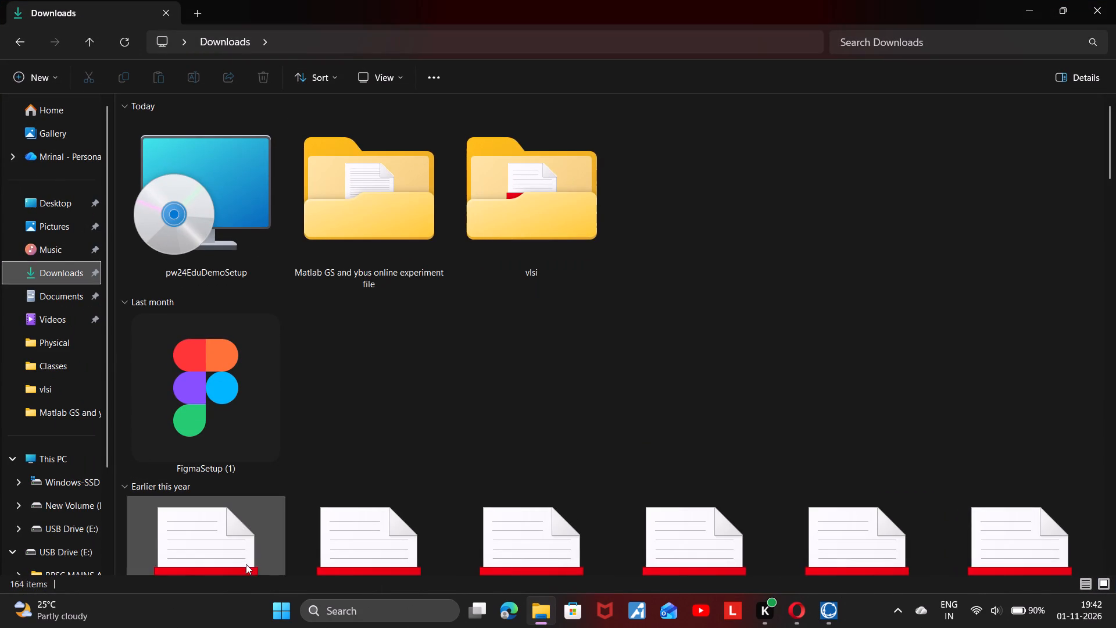
pyautogui.click(280, 609)
pyautogui.click(375, 83)
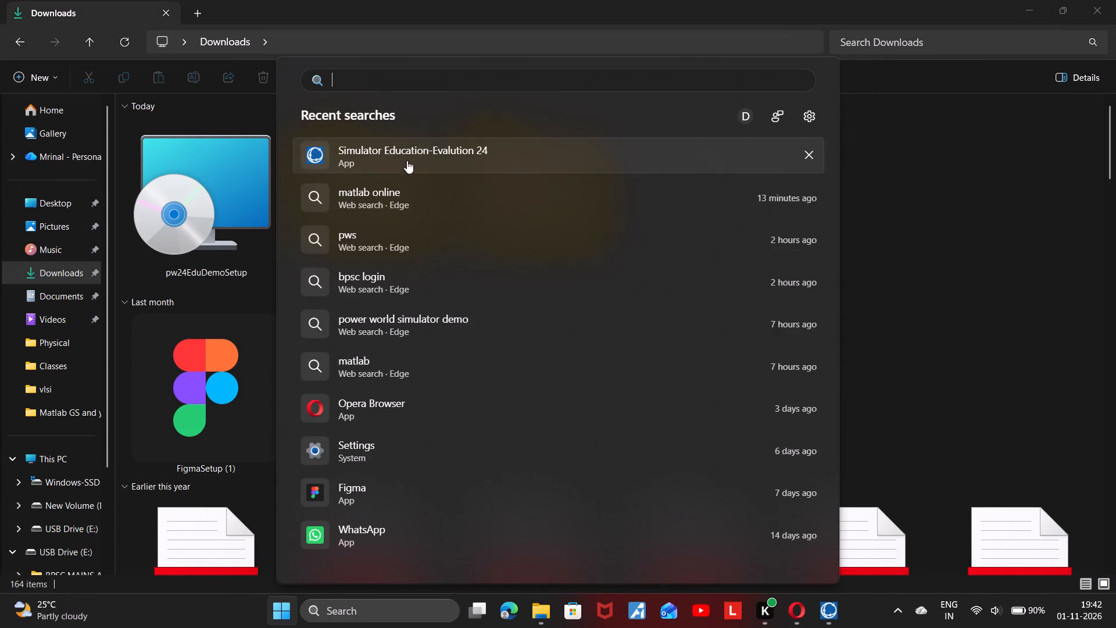
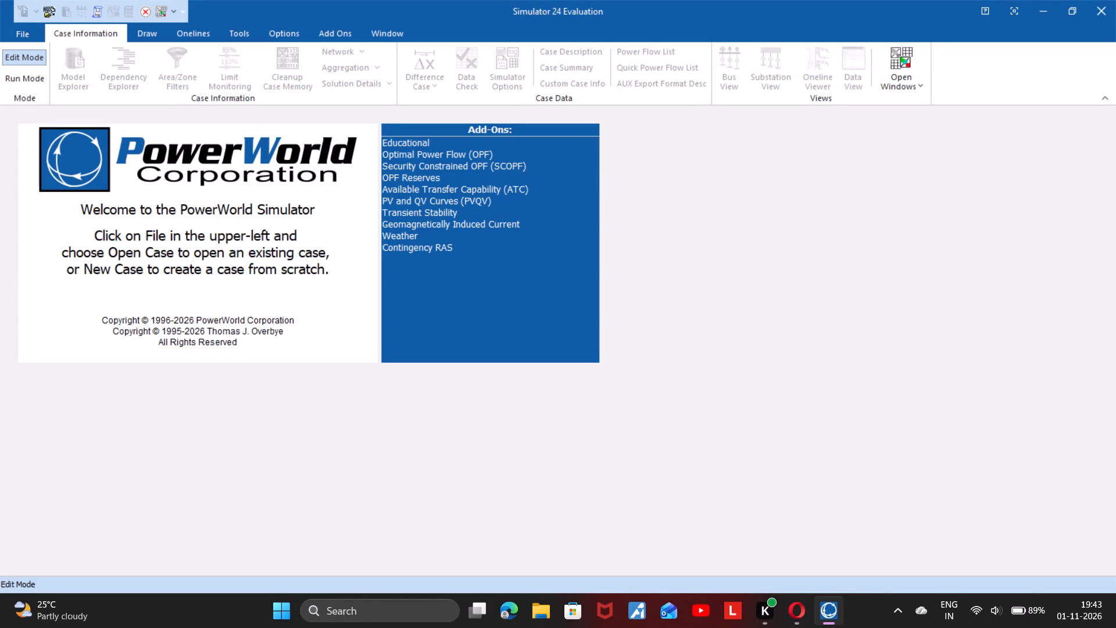
# Create a new case from scratch with a blank oneline diagram.
pyautogui.click(30, 39)
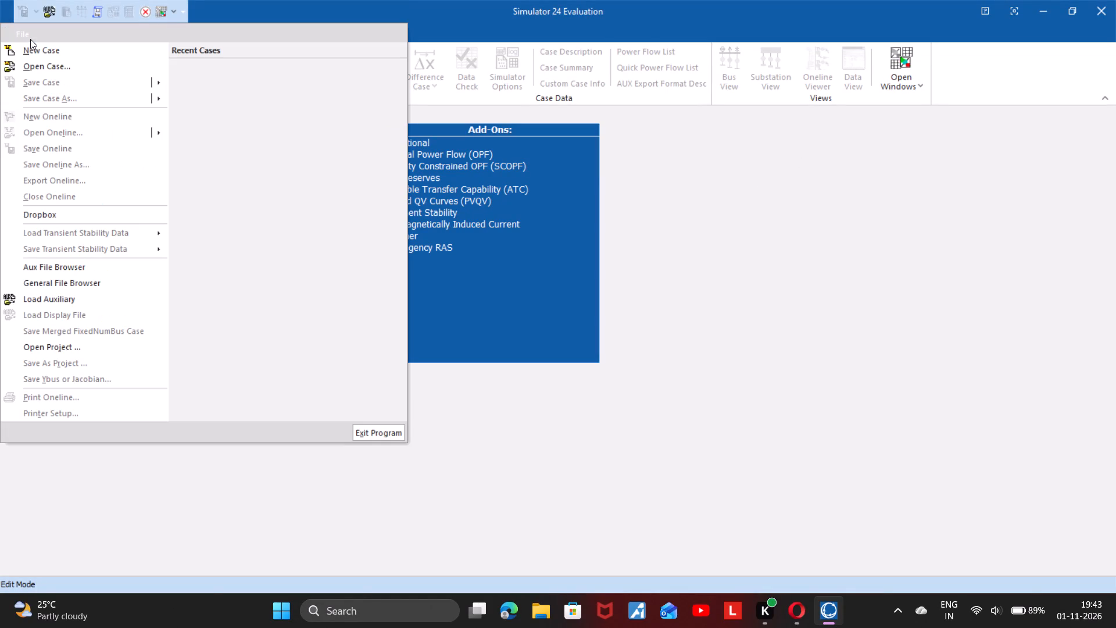
pyautogui.click(56, 54)
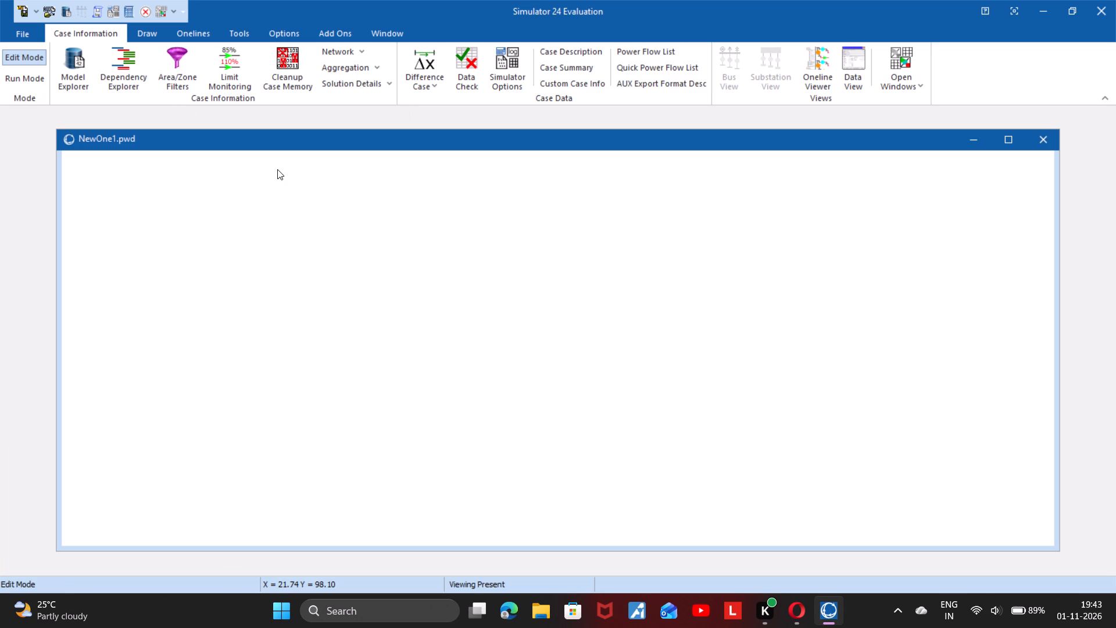
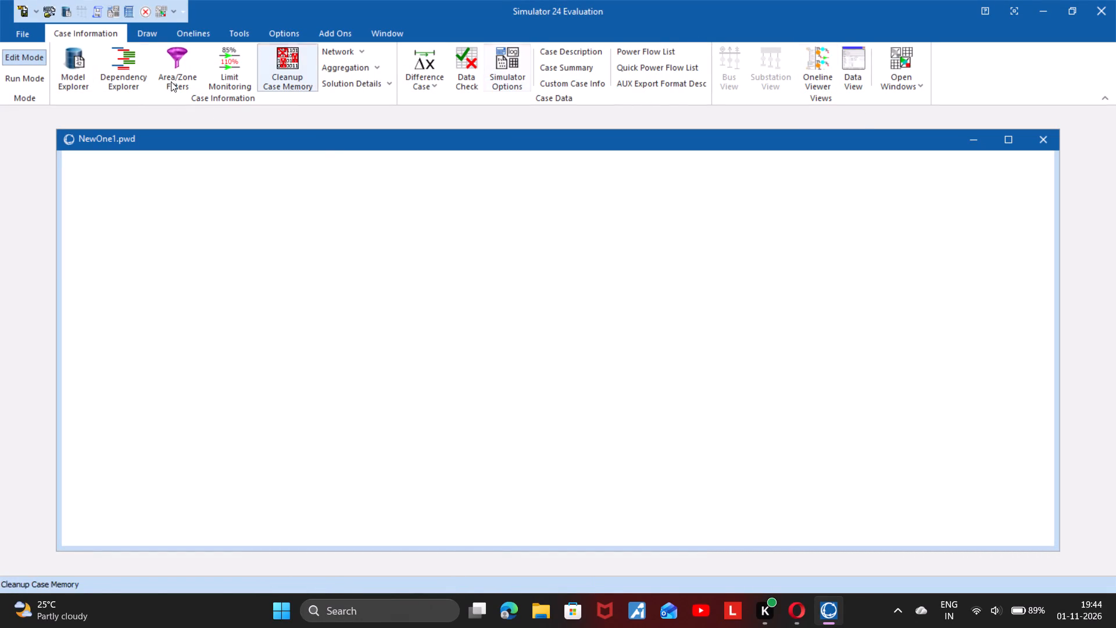
# Insert a new network bus near the upper-left corner of the blank oneline diagram.
pyautogui.click(146, 37)
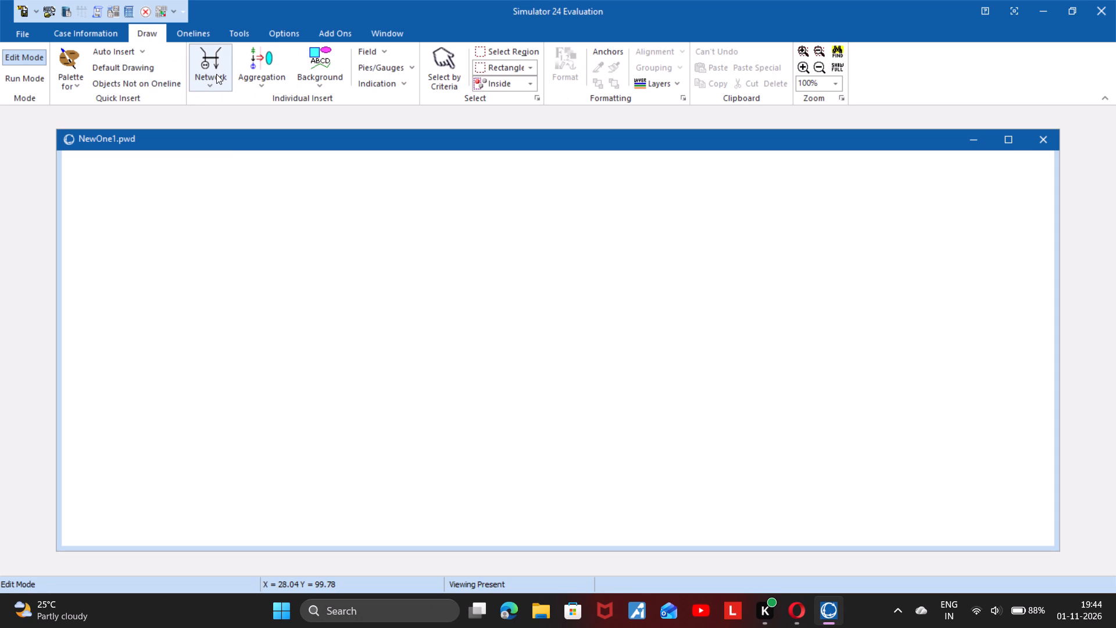
pyautogui.click(217, 74)
pyautogui.click(220, 95)
pyautogui.moveTo(217, 191); pyautogui.dragTo(307, 199)
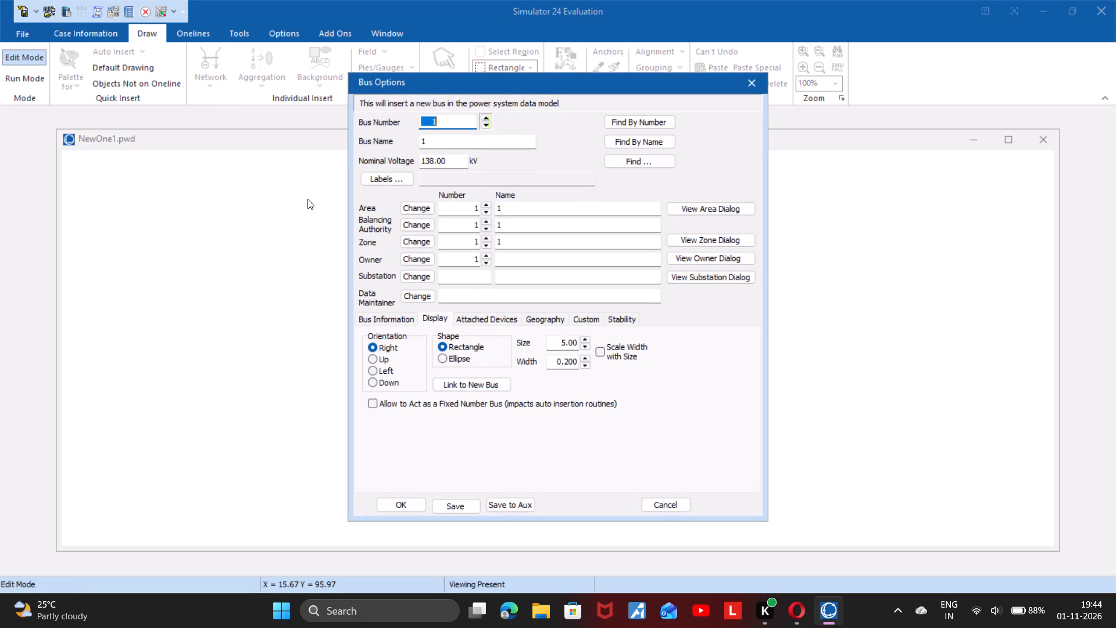
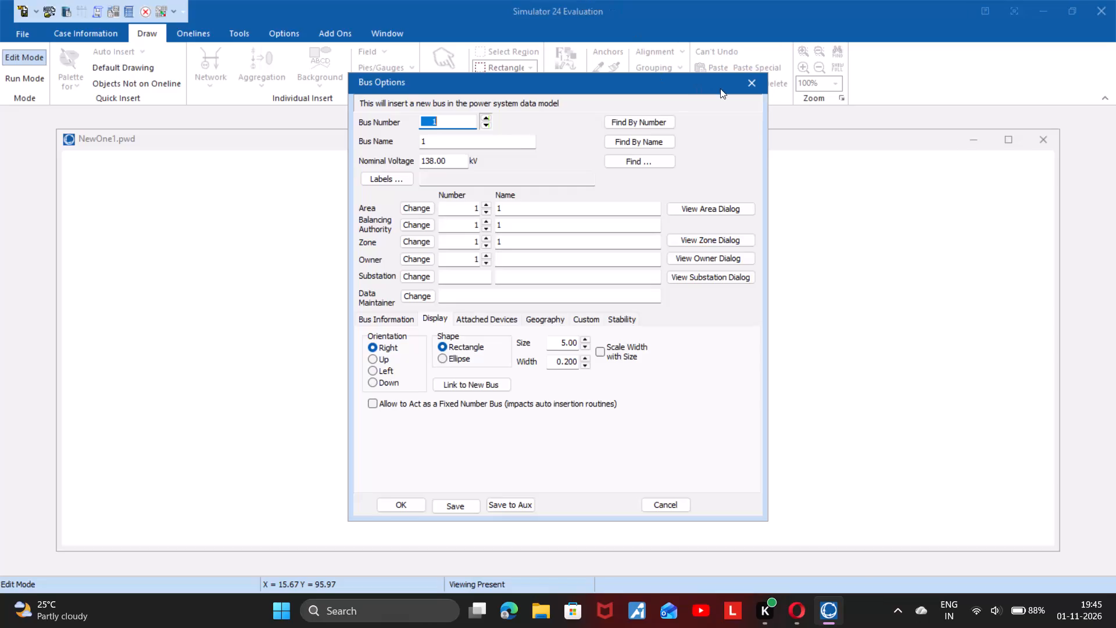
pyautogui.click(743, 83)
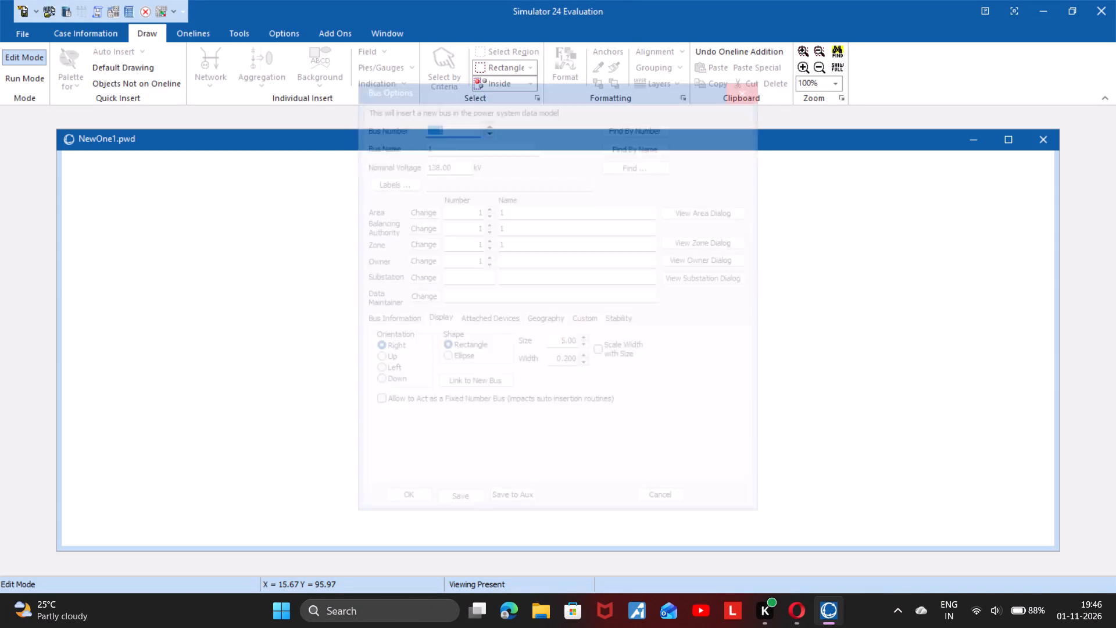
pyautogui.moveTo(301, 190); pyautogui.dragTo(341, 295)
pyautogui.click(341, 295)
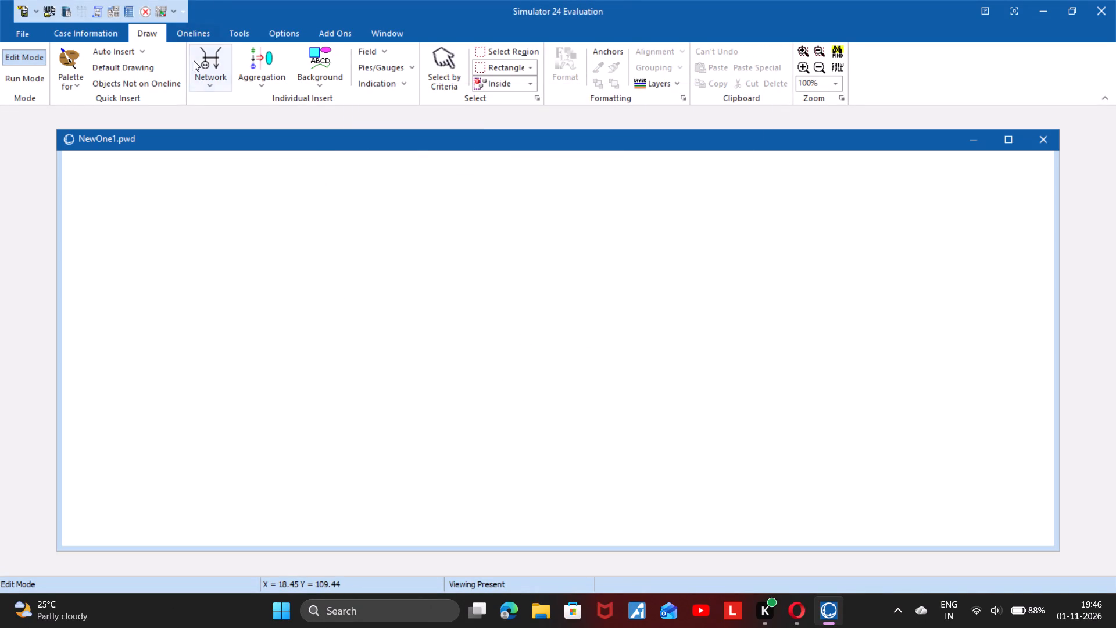
# Insert bus 1 at about X 16, Y 97, with a nominal voltage of 100 kV, and set it as the system slack bus.
pyautogui.click(222, 64)
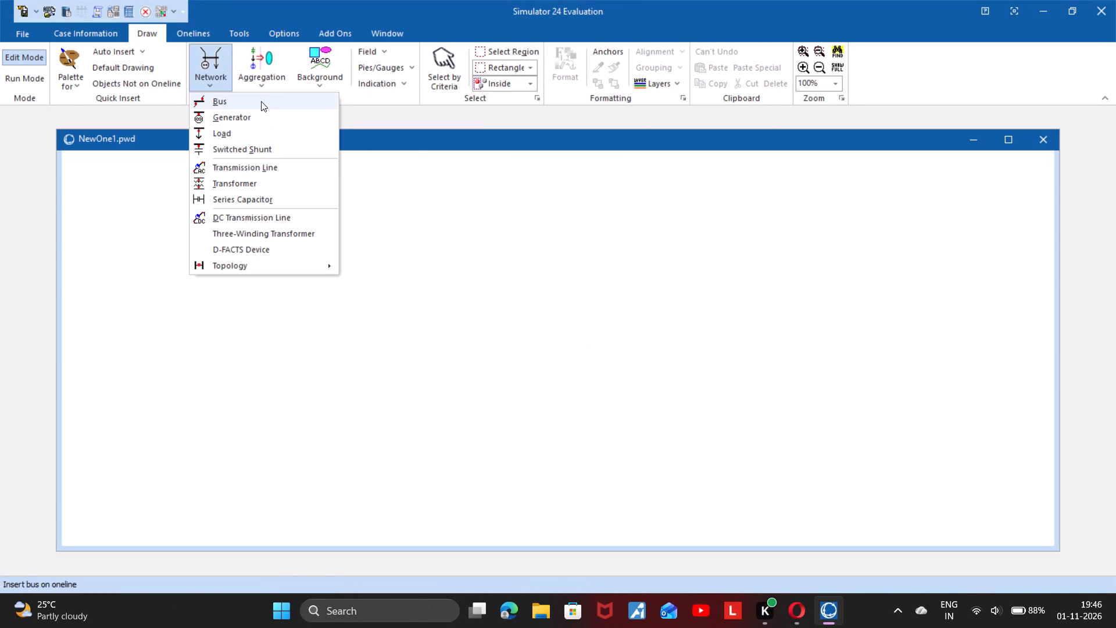
pyautogui.click(261, 101)
pyautogui.click(258, 286)
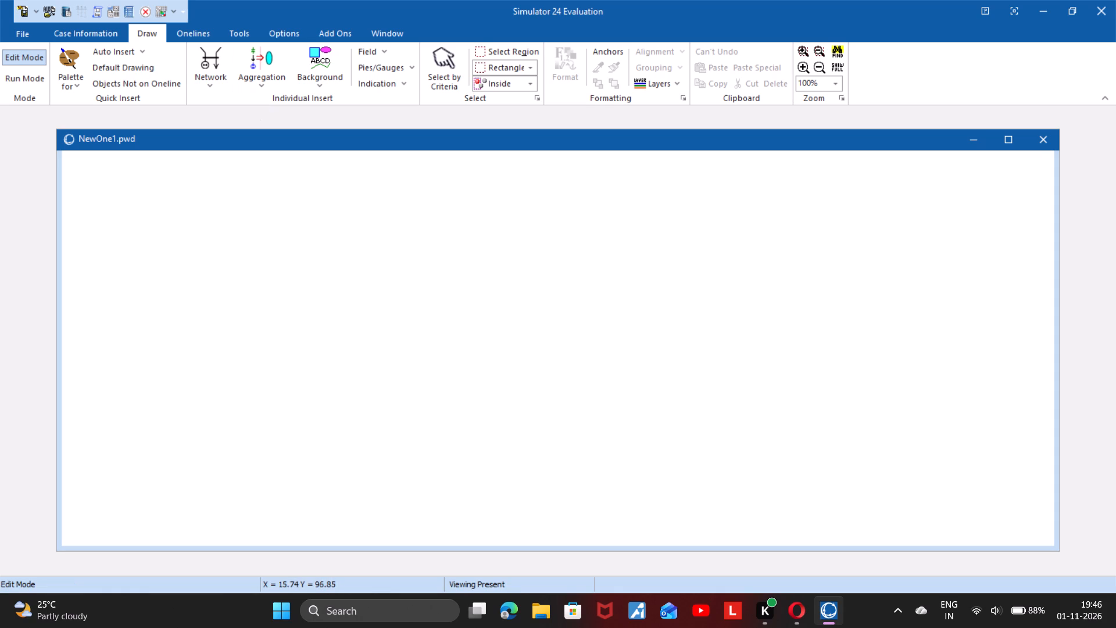
pyautogui.click(258, 286)
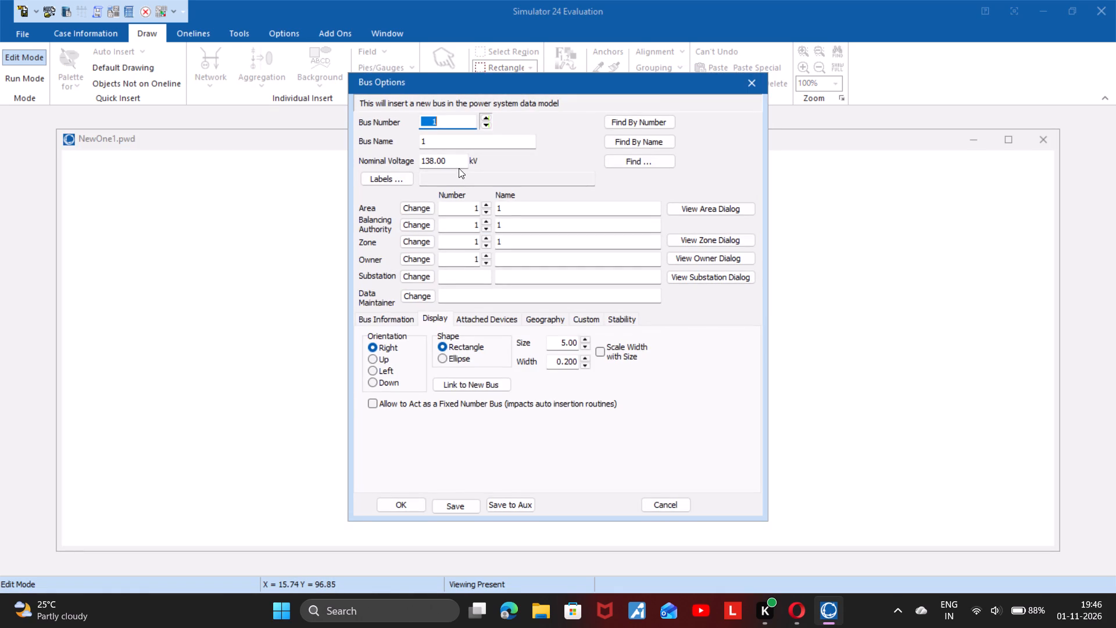
pyautogui.click(463, 161)
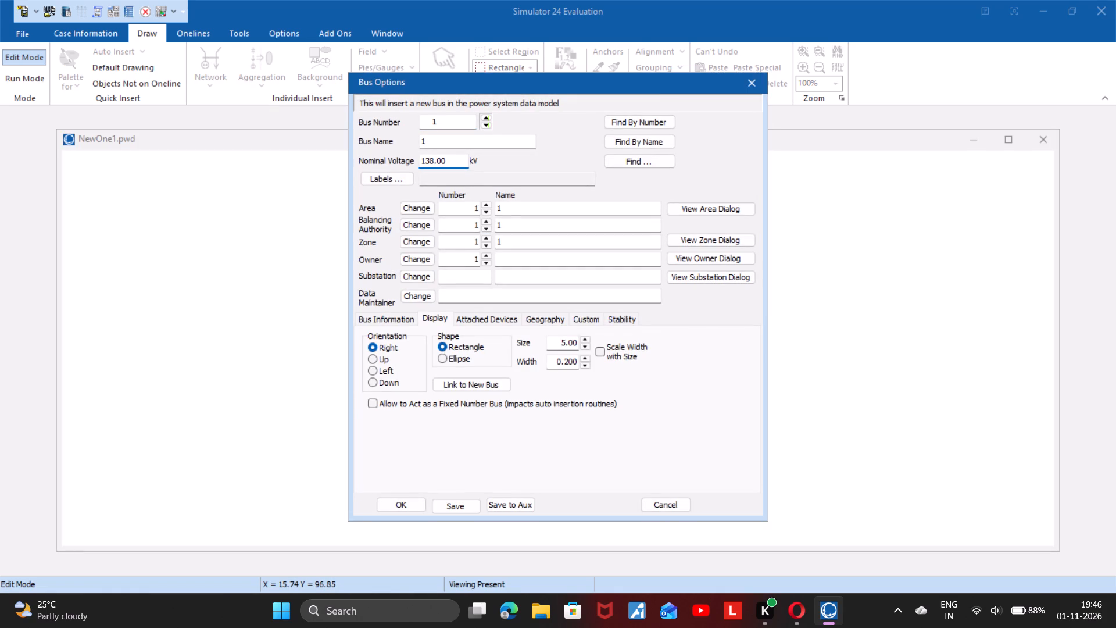
pyautogui.press('BackSpace')
pyautogui.press('BackSpace')
pyautogui.press('BackSpace')
pyautogui.press('BackSpace')
pyautogui.press('BackSpace')
pyautogui.write('00')
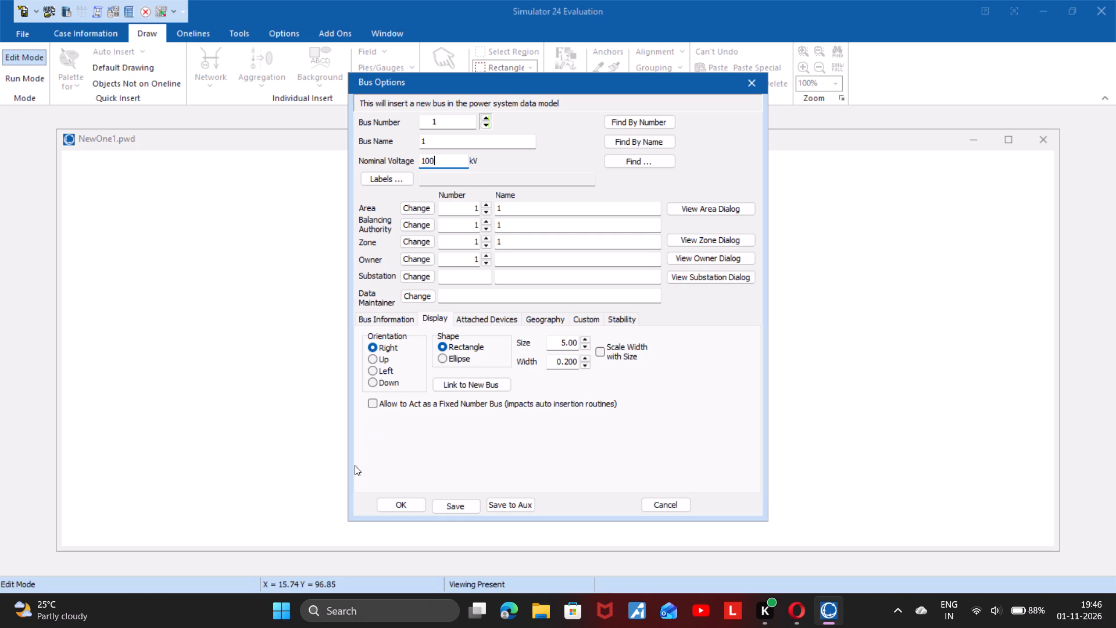
pyautogui.click(384, 317)
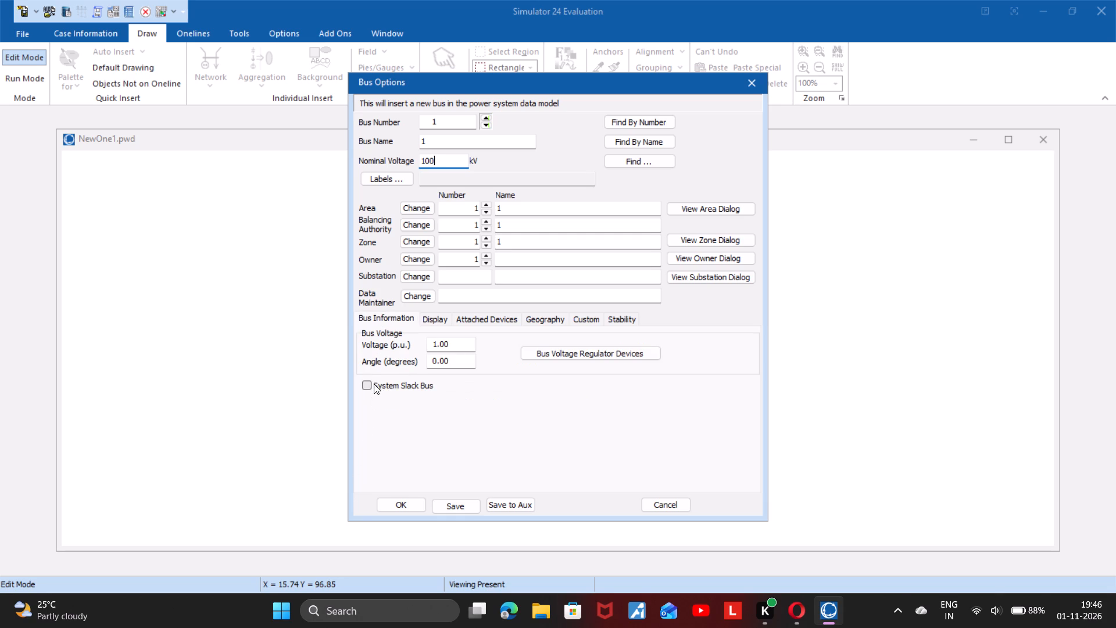
pyautogui.click(369, 385)
pyautogui.click(409, 503)
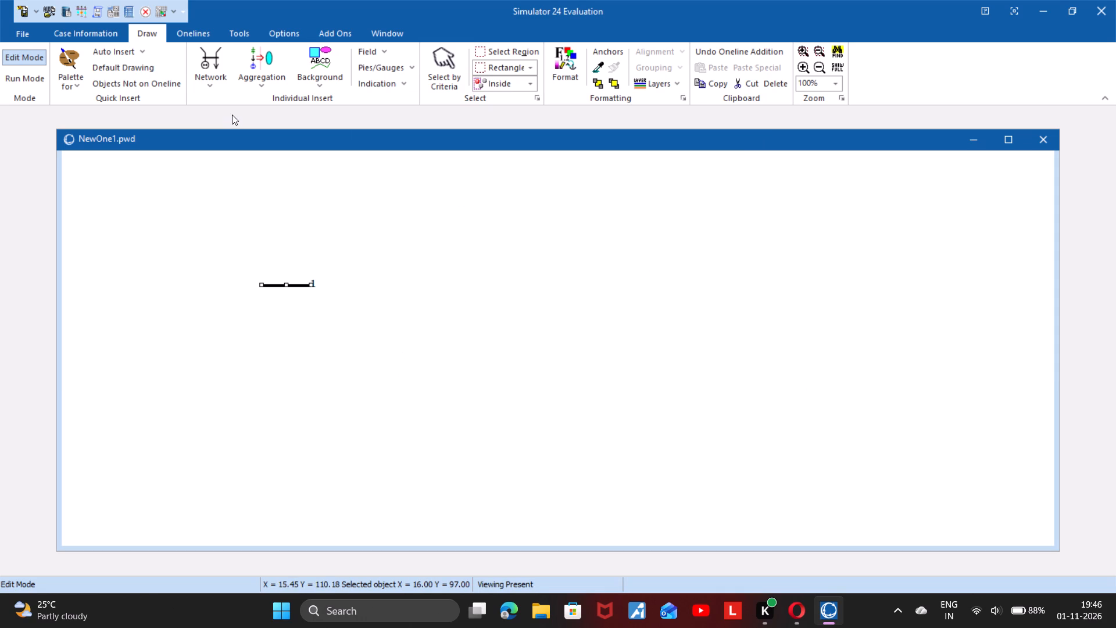
# Reopen the options of bus 1 to review its settings, leaving them as they are.
pyautogui.click(225, 74)
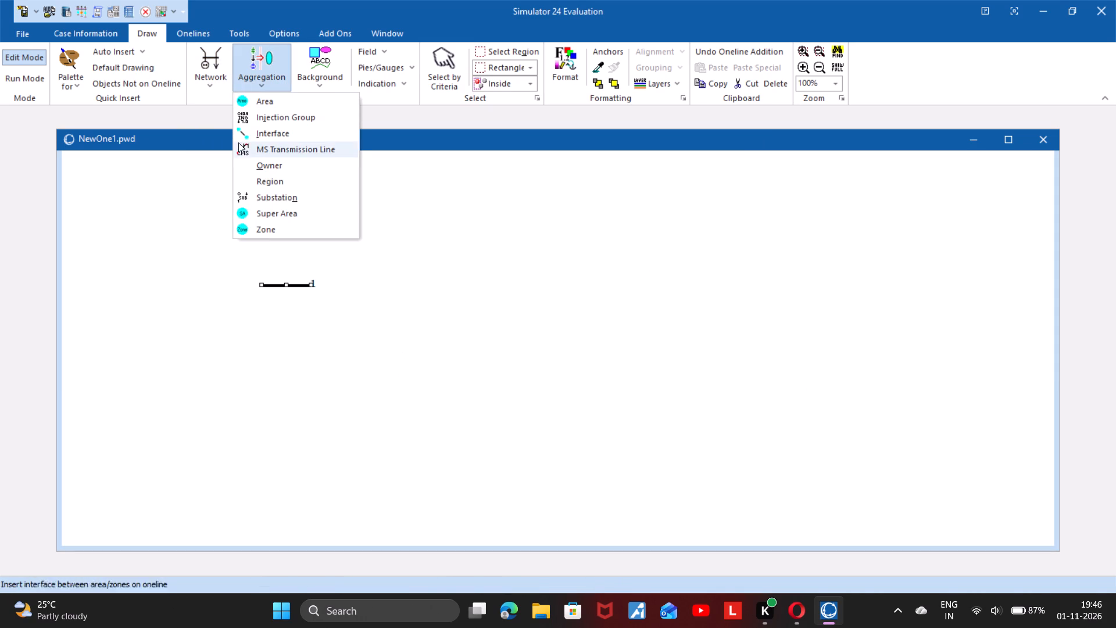
pyautogui.click(214, 94)
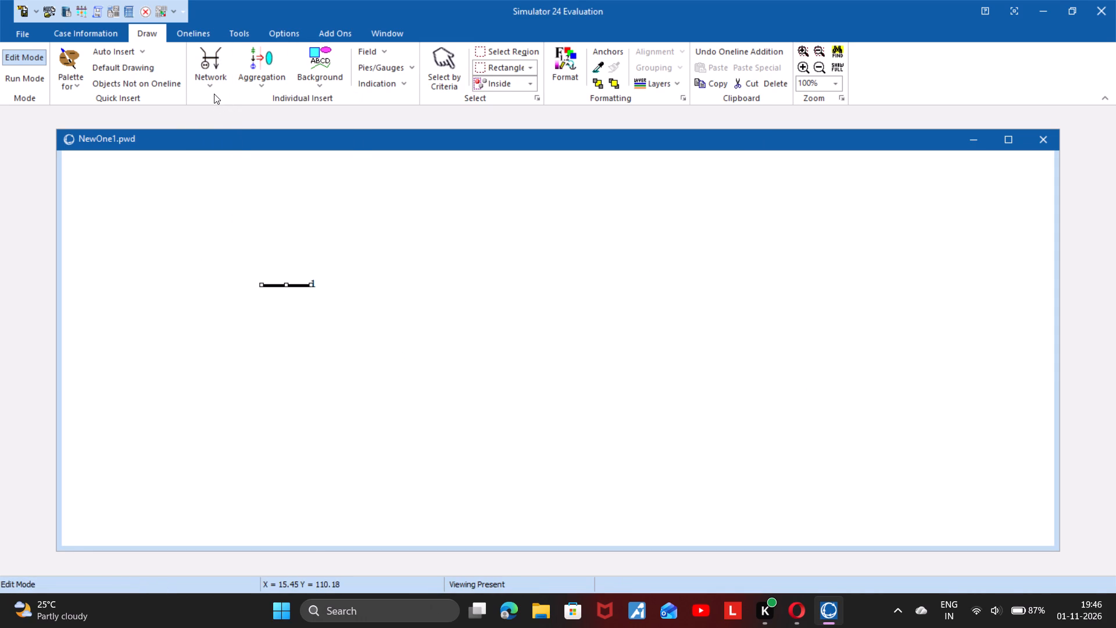
pyautogui.click(296, 283)
pyautogui.moveTo(296, 283); pyautogui.dragTo(290, 276)
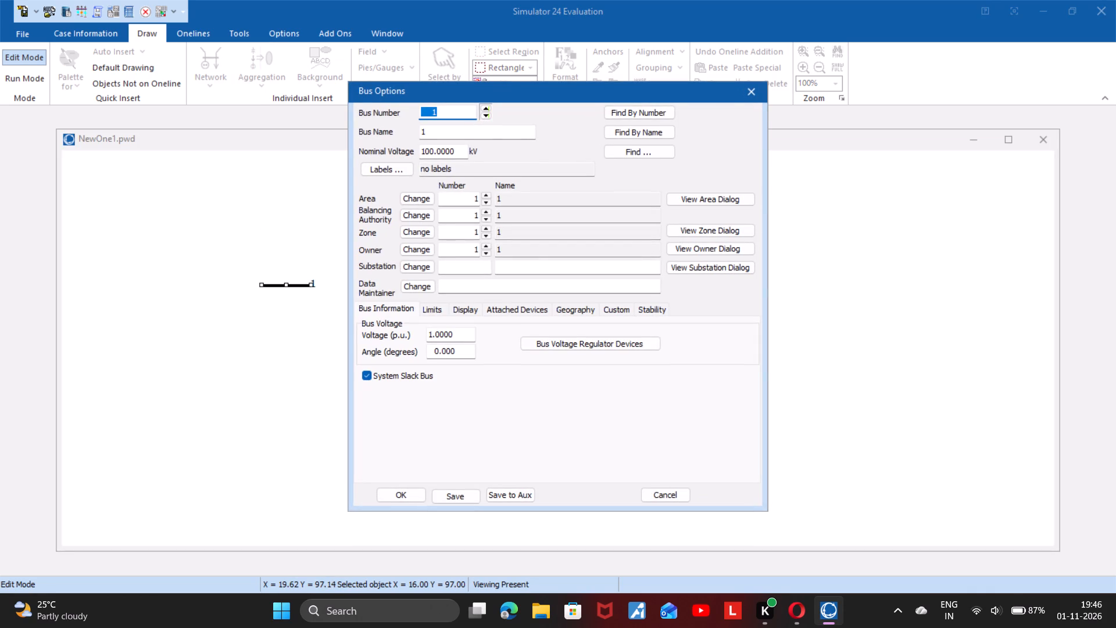
pyautogui.click(754, 96)
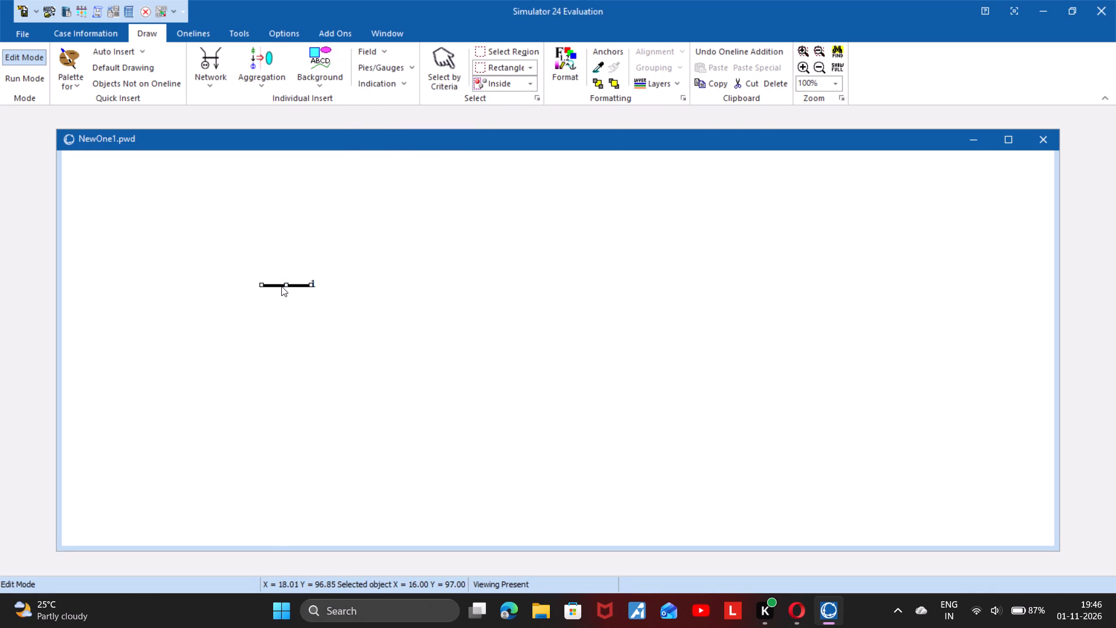
# Lengthen bus 1 to about three times its original length and move it to about X 9, Y 102.
pyautogui.moveTo(285, 286); pyautogui.dragTo(246, 245)
pyautogui.moveTo(268, 247); pyautogui.dragTo(369, 247)
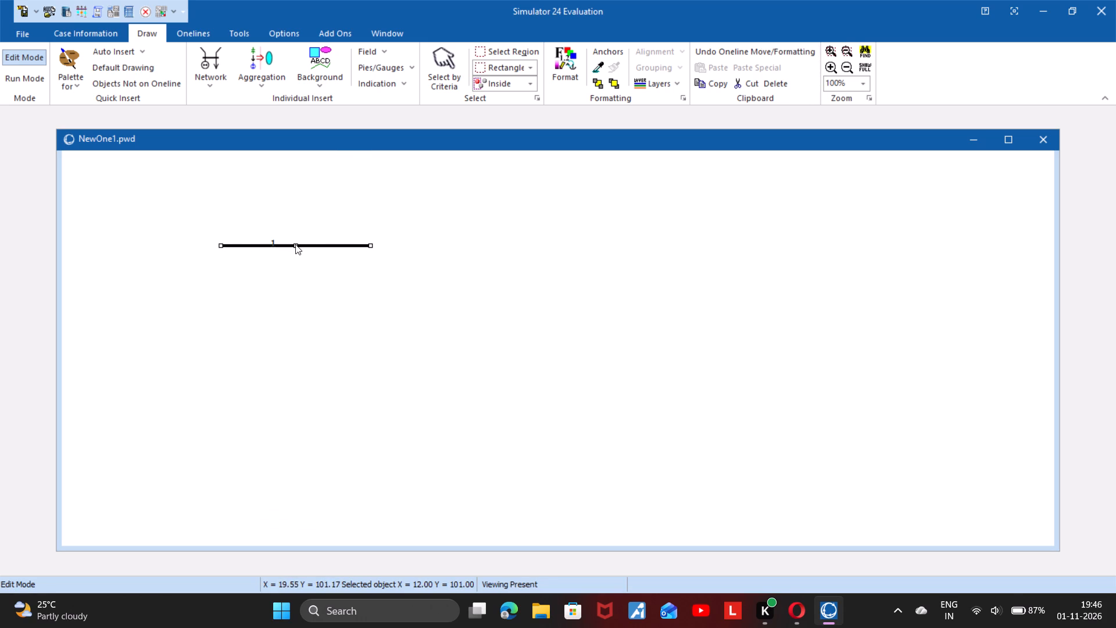
pyautogui.moveTo(295, 244); pyautogui.dragTo(262, 234)
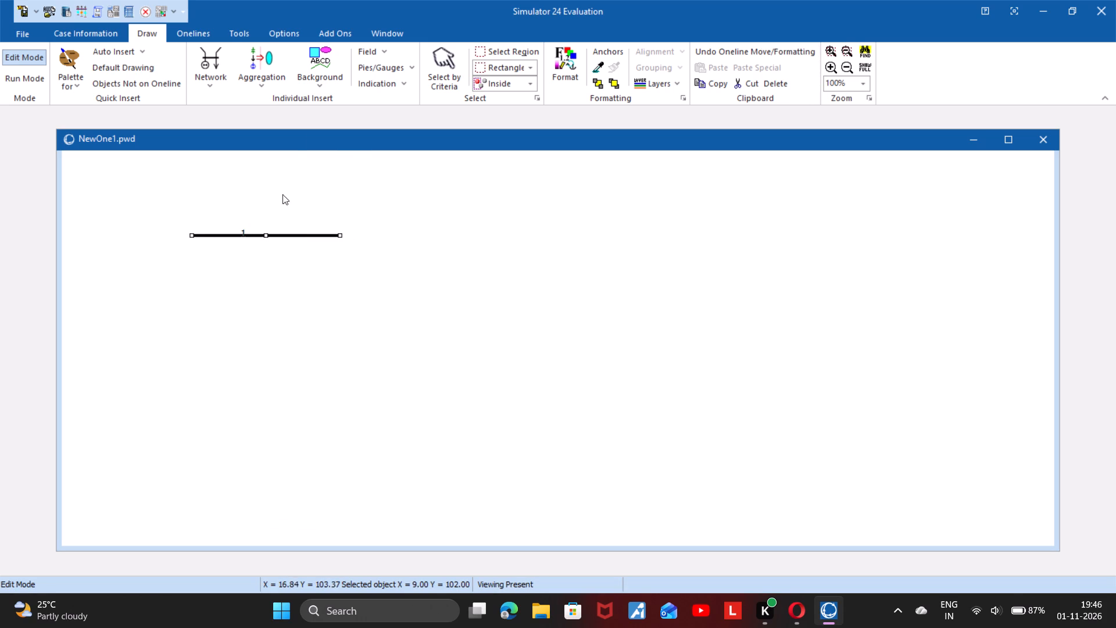
# Insert 100 kV bus 2 level with bus 1 at about X 50, Y 102, and lengthen it to match bus 1.
pyautogui.click(223, 78)
pyautogui.click(229, 102)
pyautogui.moveTo(598, 237); pyautogui.dragTo(683, 239)
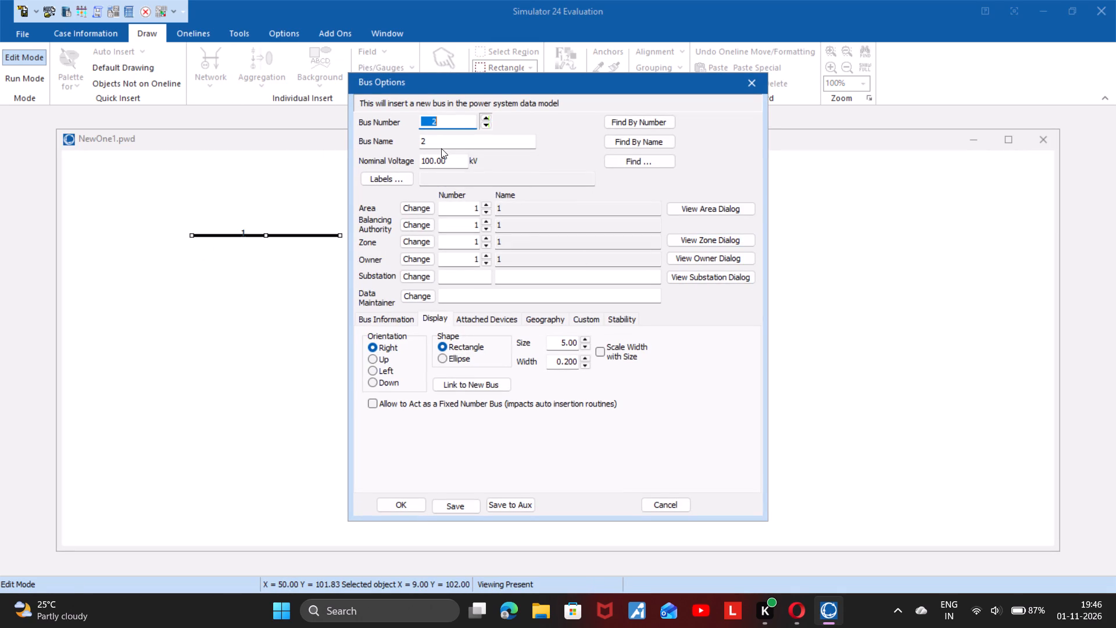
pyautogui.click(380, 316)
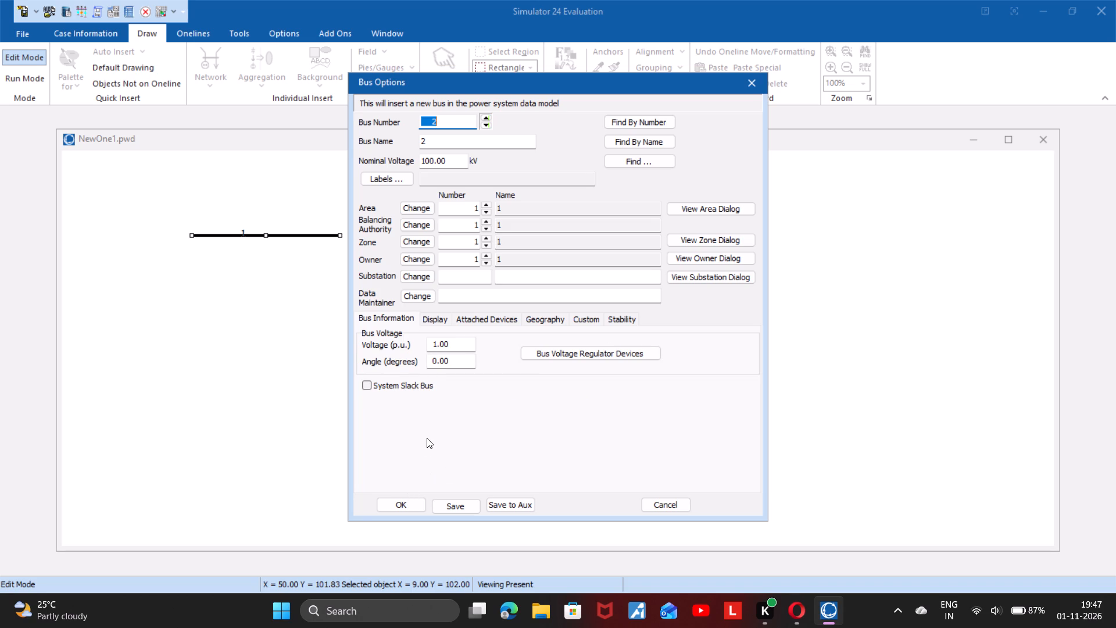
pyautogui.click(414, 503)
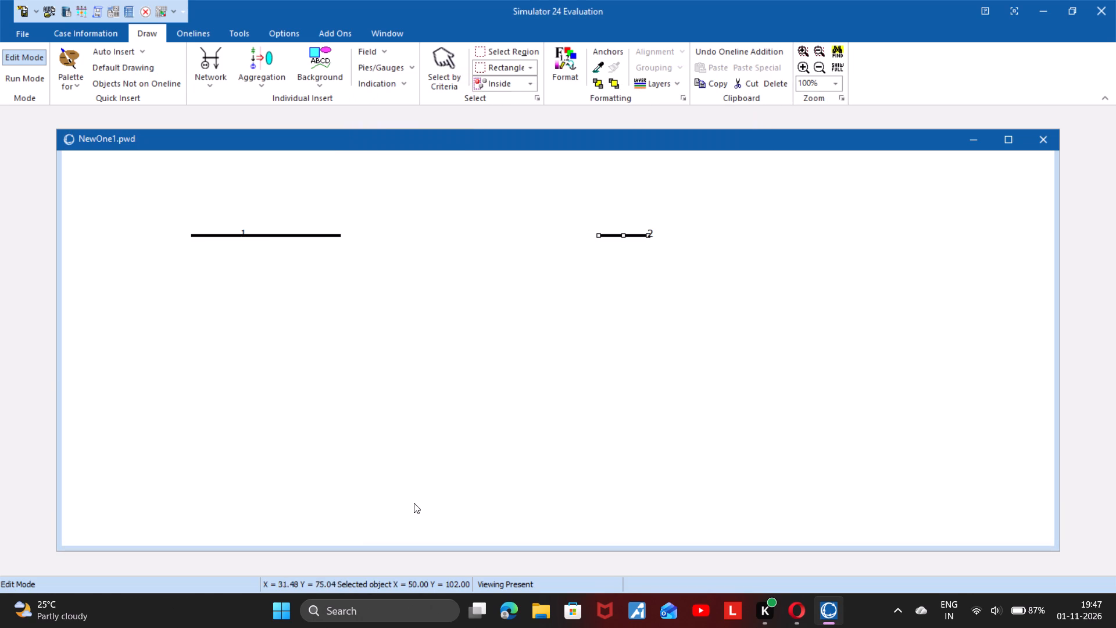
pyautogui.moveTo(649, 234); pyautogui.dragTo(747, 231)
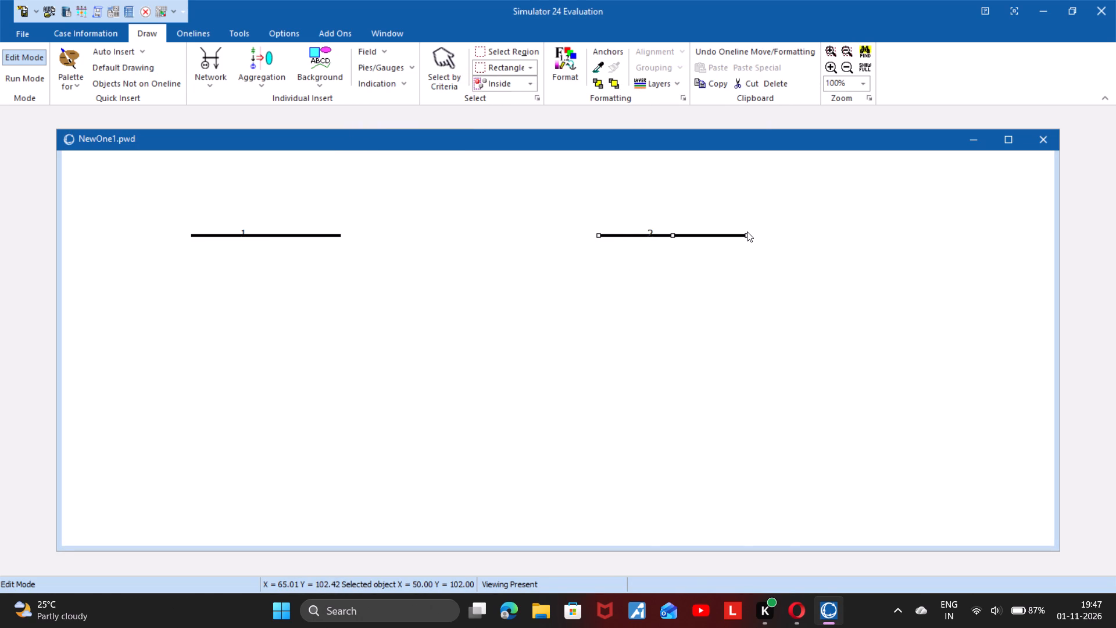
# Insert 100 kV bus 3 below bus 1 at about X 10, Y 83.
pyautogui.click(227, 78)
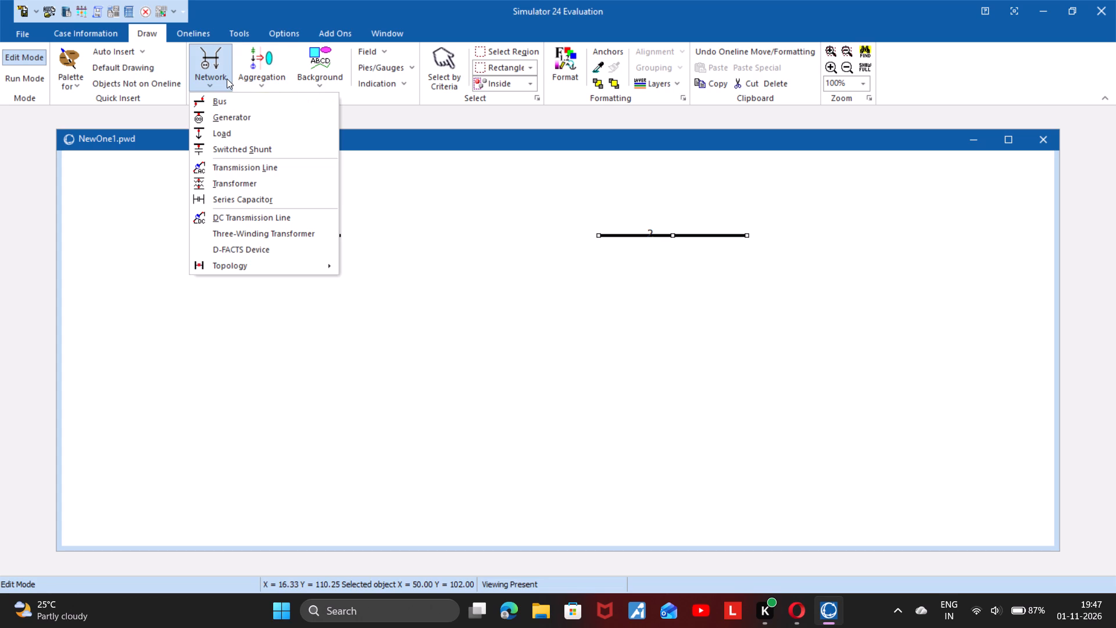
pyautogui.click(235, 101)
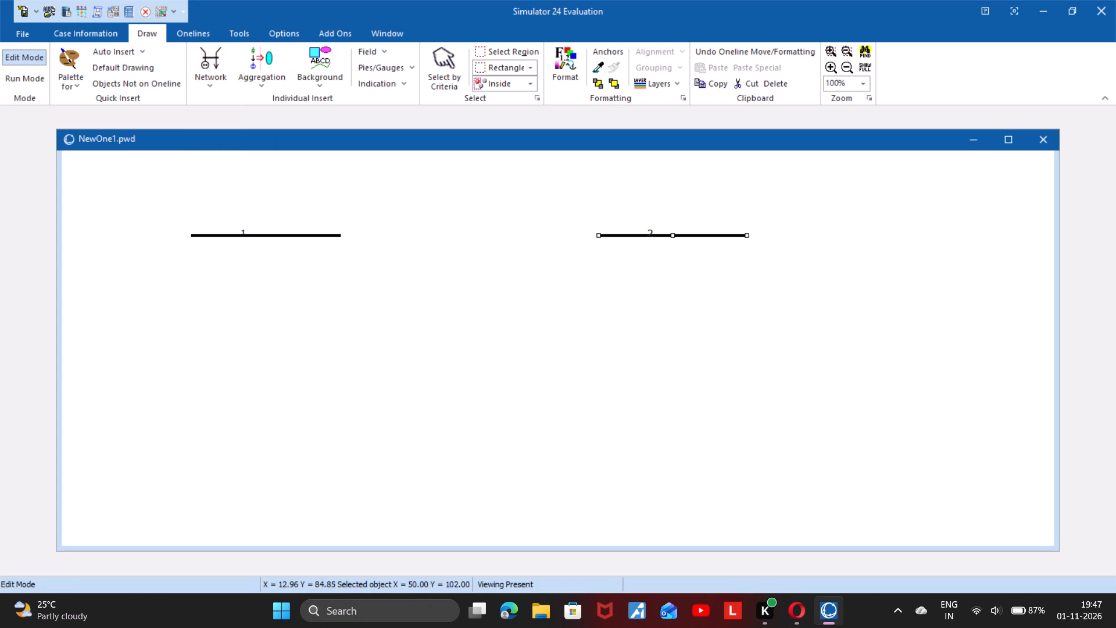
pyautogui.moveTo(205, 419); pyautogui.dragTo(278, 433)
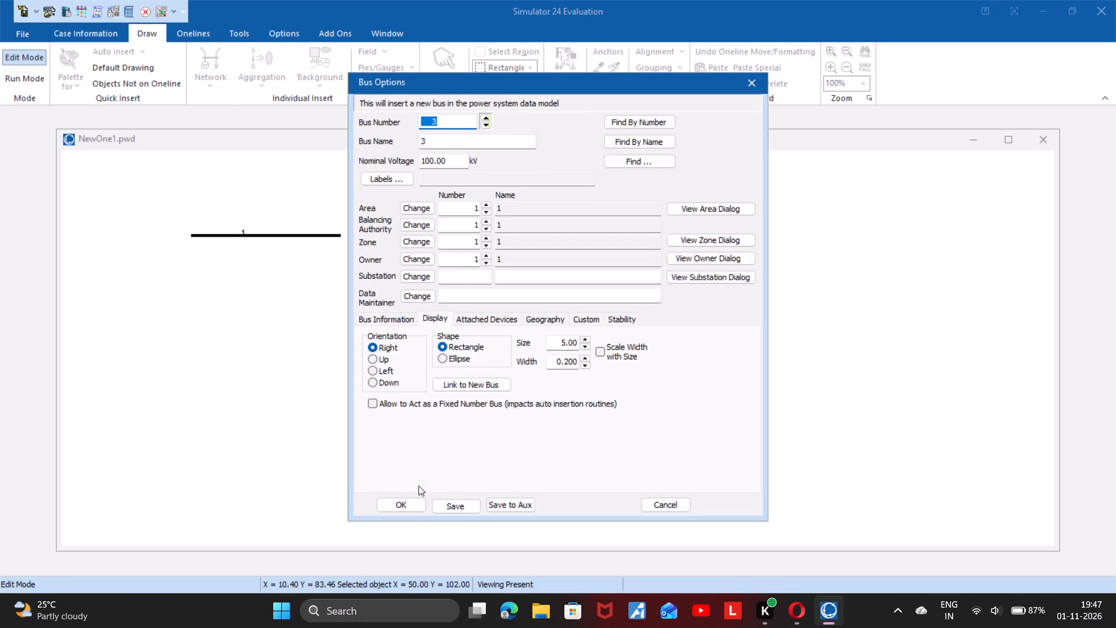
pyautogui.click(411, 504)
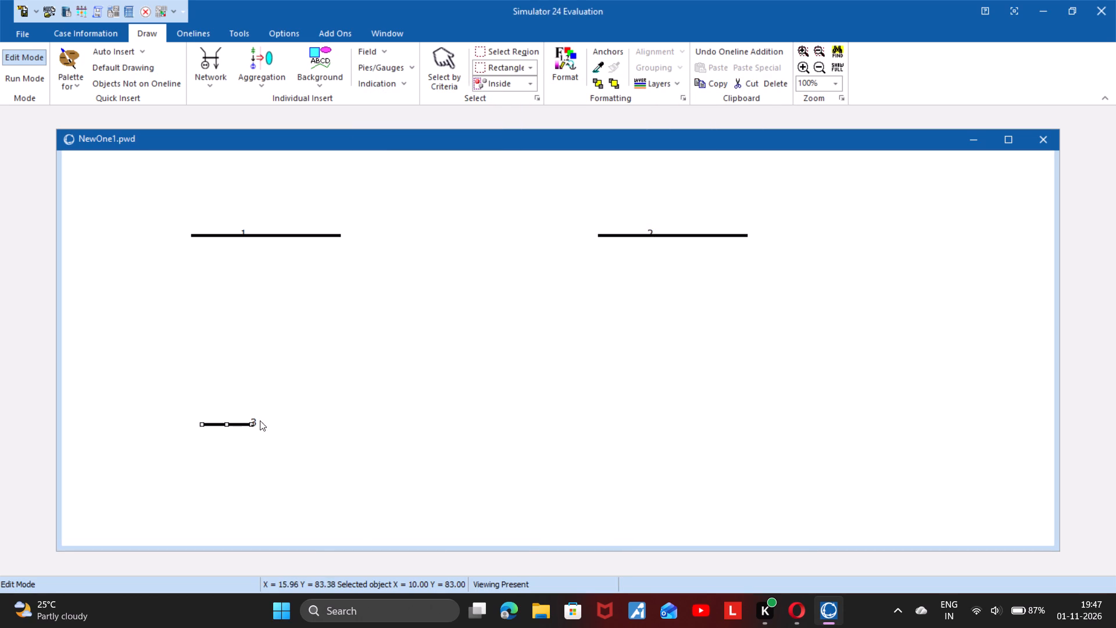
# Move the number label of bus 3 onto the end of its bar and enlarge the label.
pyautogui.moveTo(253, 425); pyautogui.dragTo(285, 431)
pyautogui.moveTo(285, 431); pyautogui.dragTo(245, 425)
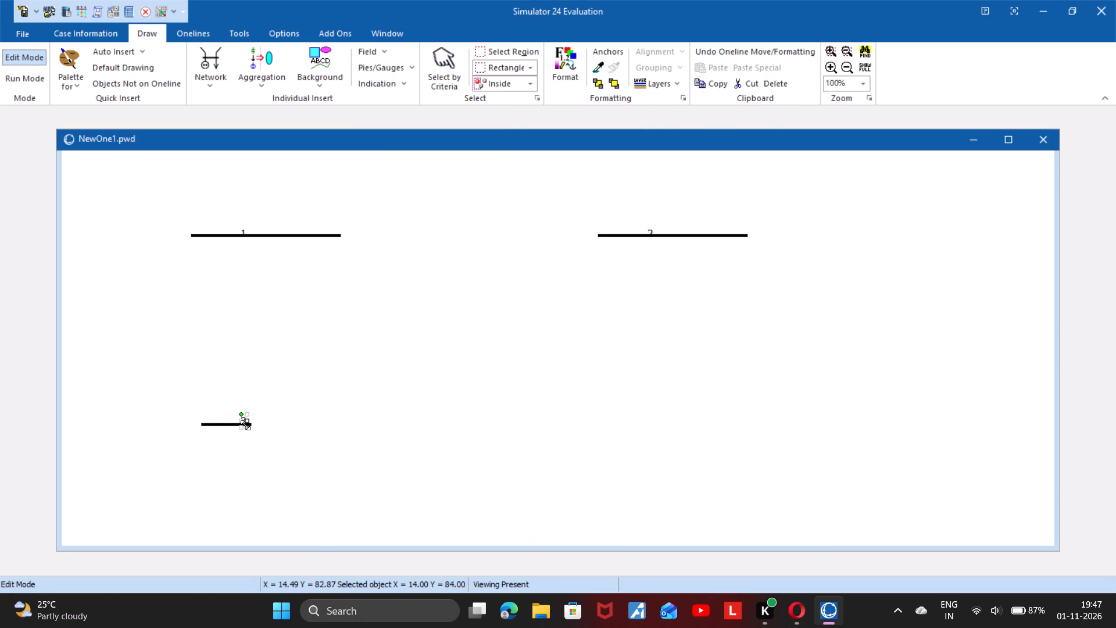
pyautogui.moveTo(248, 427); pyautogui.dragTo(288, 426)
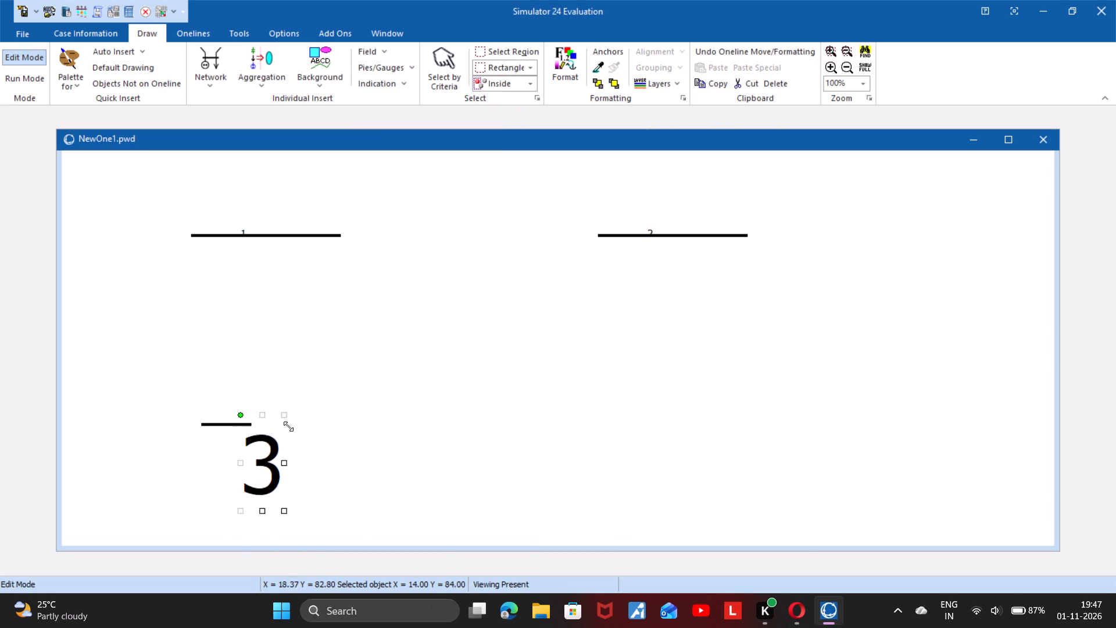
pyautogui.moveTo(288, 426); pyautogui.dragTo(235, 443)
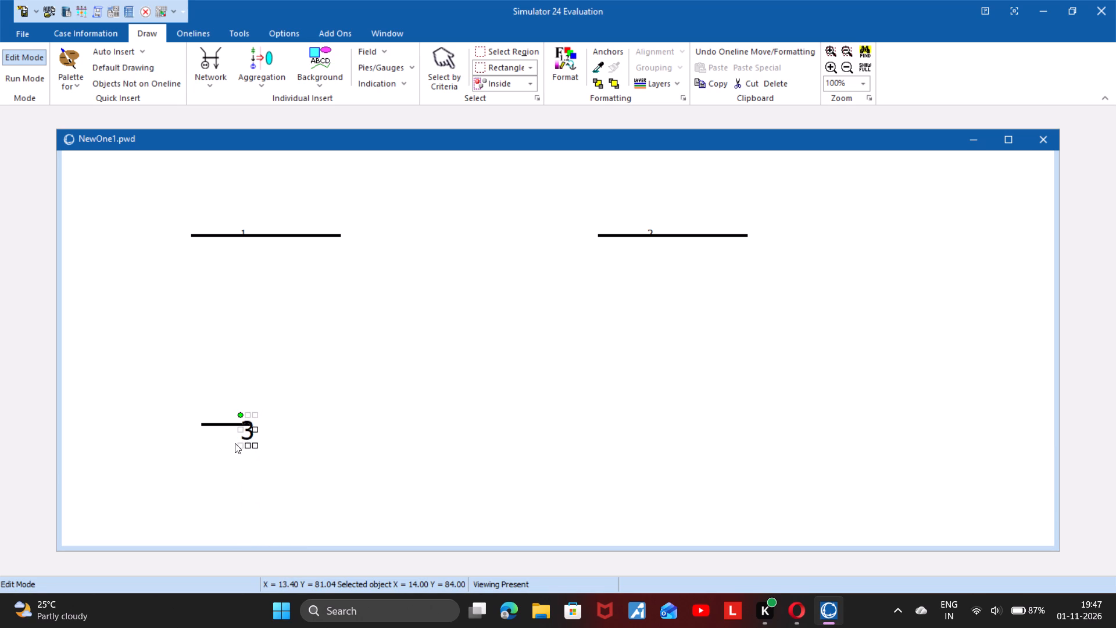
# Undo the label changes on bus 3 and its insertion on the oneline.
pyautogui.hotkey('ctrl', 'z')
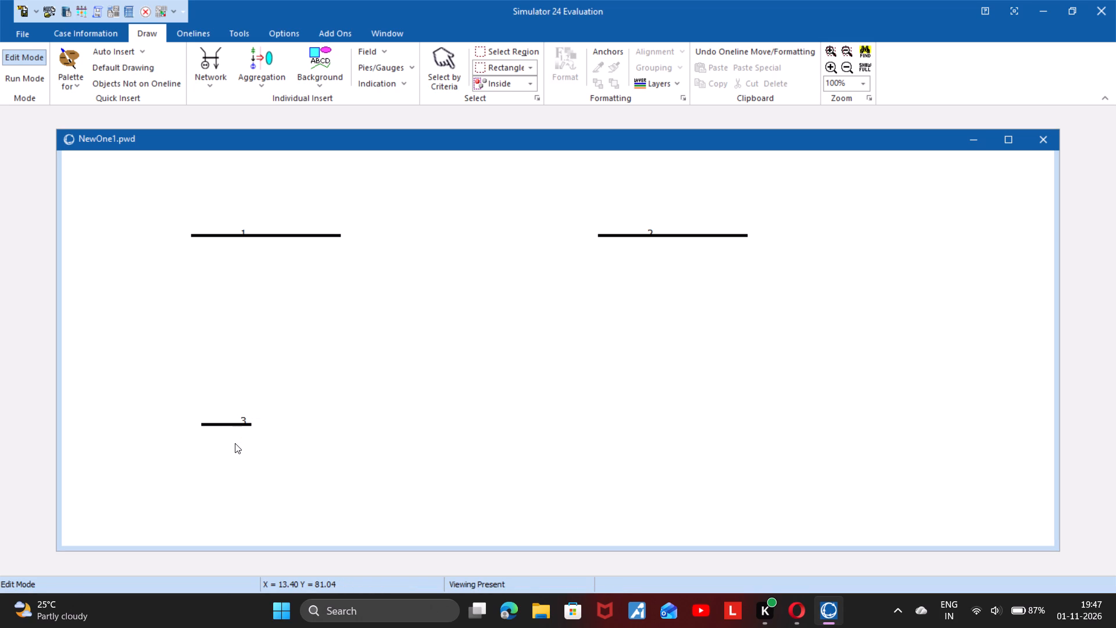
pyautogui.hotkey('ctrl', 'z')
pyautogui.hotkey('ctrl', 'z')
# Insert 100 kV bus 4 below bus 1 at X 9, Y 86, and lengthen its bar to match bus 1.
pyautogui.click(214, 78)
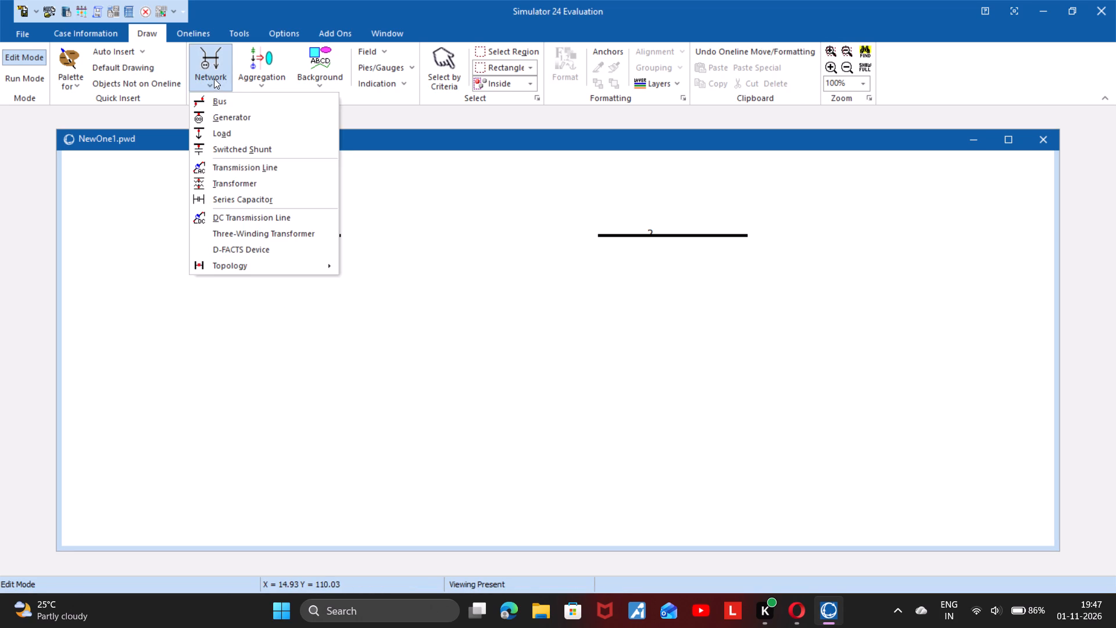
pyautogui.click(224, 91)
pyautogui.click(221, 79)
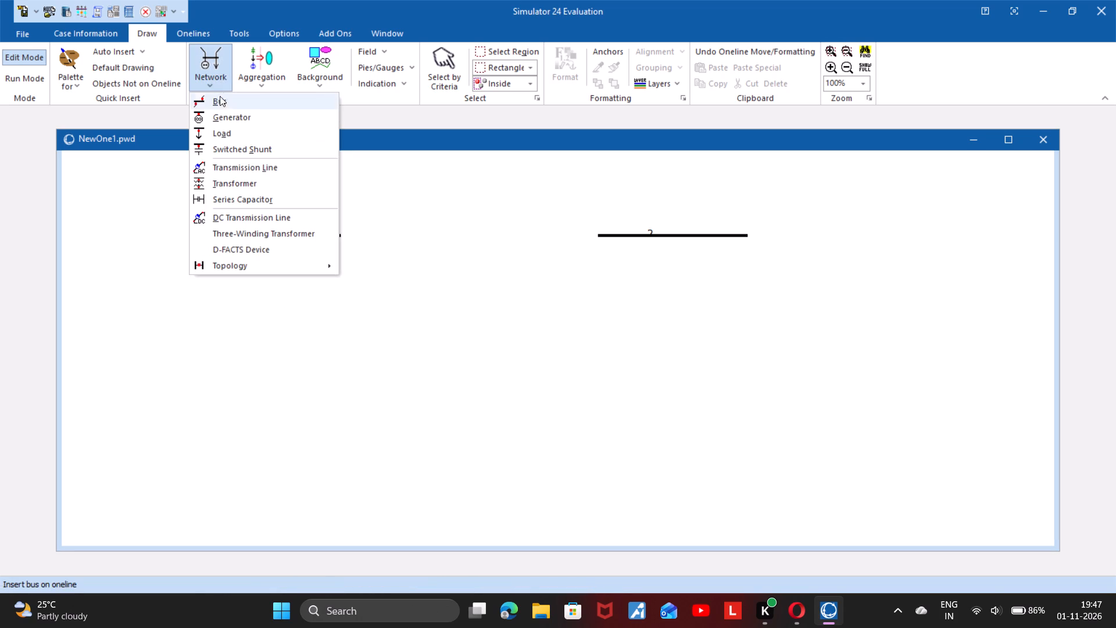
pyautogui.click(220, 100)
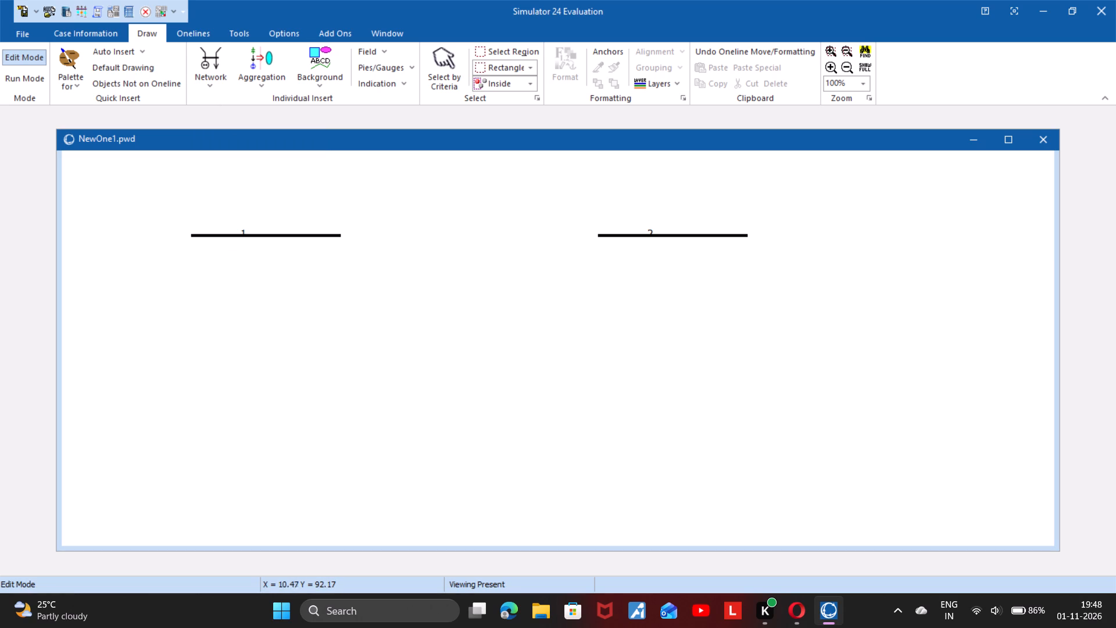
pyautogui.click(194, 395)
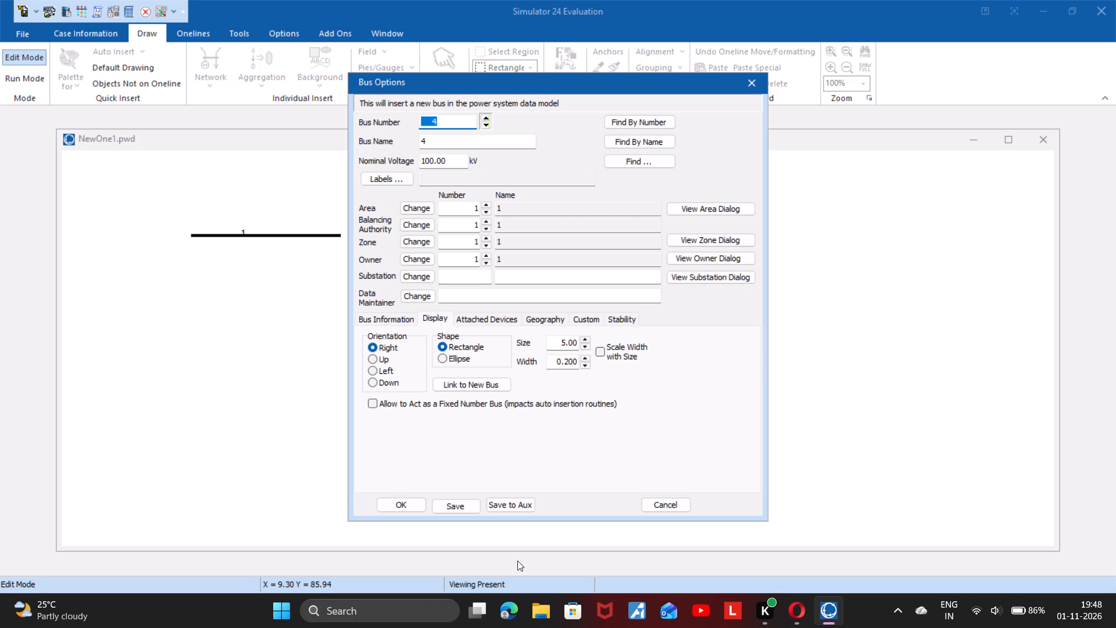
pyautogui.click(402, 510)
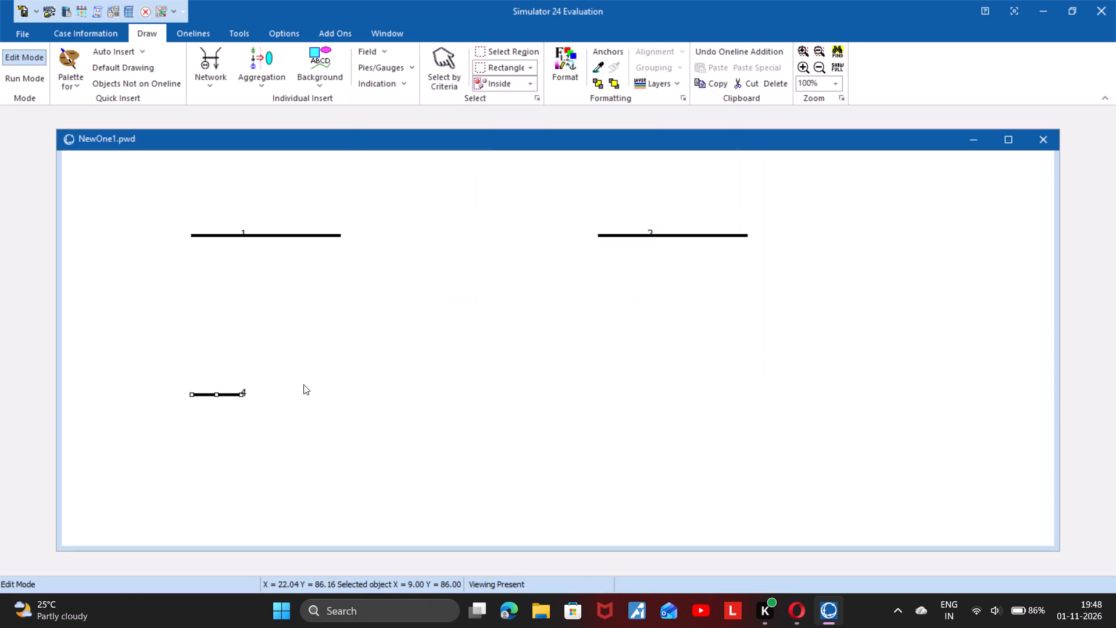
pyautogui.moveTo(239, 397); pyautogui.dragTo(342, 402)
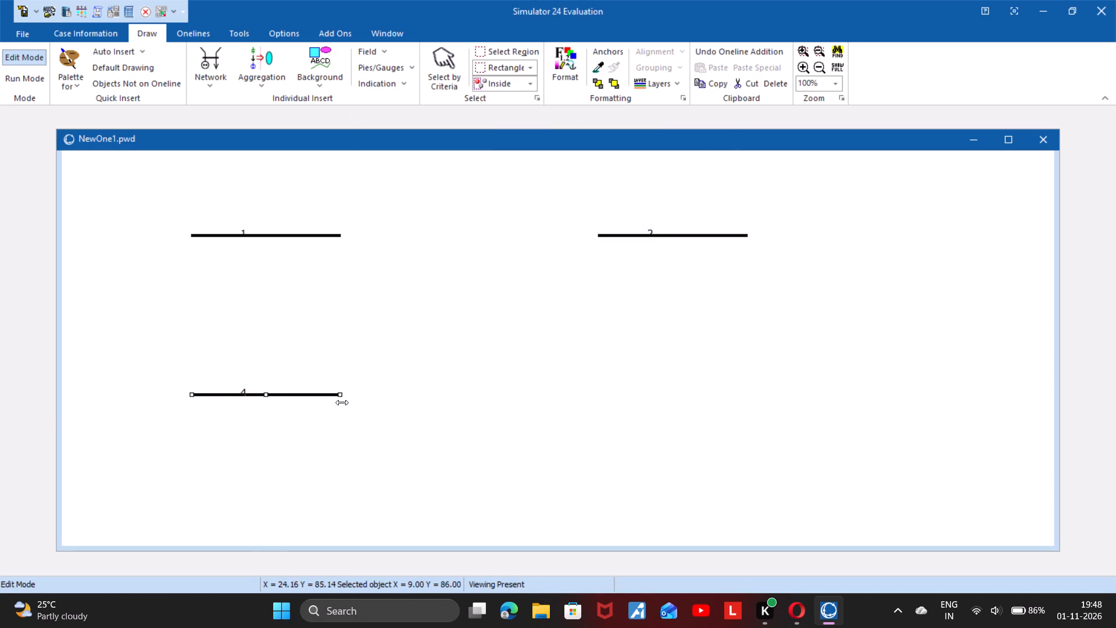
pyautogui.moveTo(342, 402); pyautogui.dragTo(341, 400)
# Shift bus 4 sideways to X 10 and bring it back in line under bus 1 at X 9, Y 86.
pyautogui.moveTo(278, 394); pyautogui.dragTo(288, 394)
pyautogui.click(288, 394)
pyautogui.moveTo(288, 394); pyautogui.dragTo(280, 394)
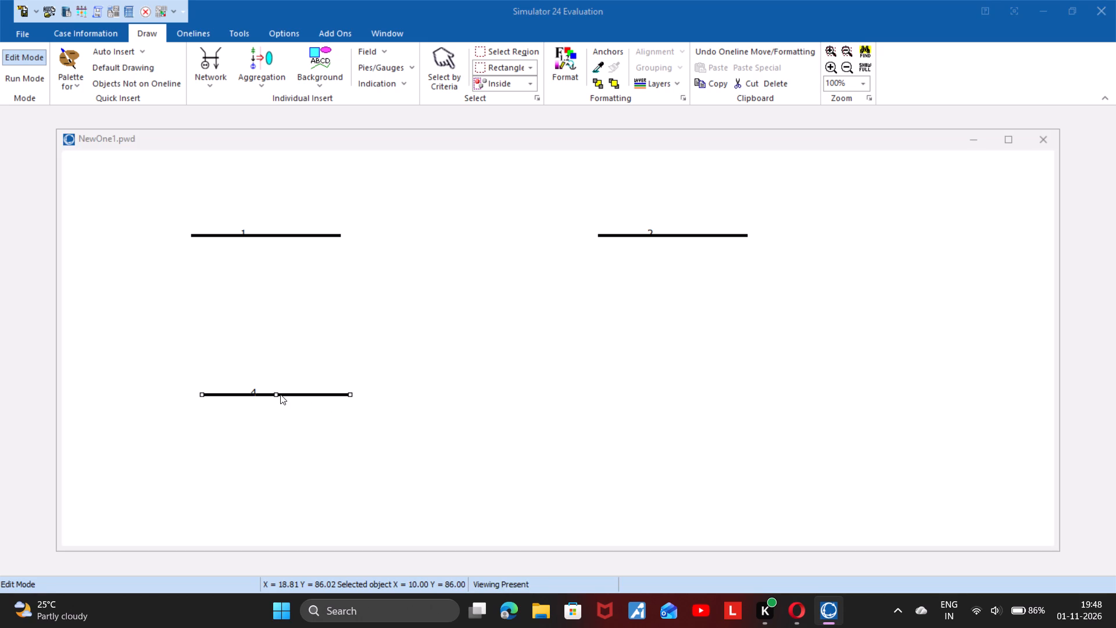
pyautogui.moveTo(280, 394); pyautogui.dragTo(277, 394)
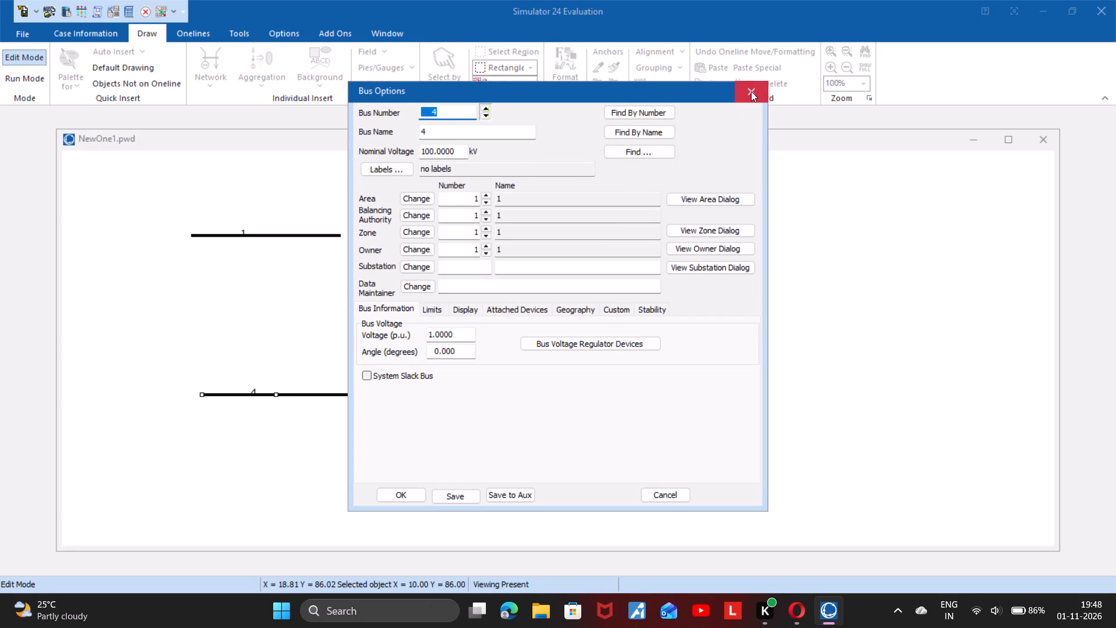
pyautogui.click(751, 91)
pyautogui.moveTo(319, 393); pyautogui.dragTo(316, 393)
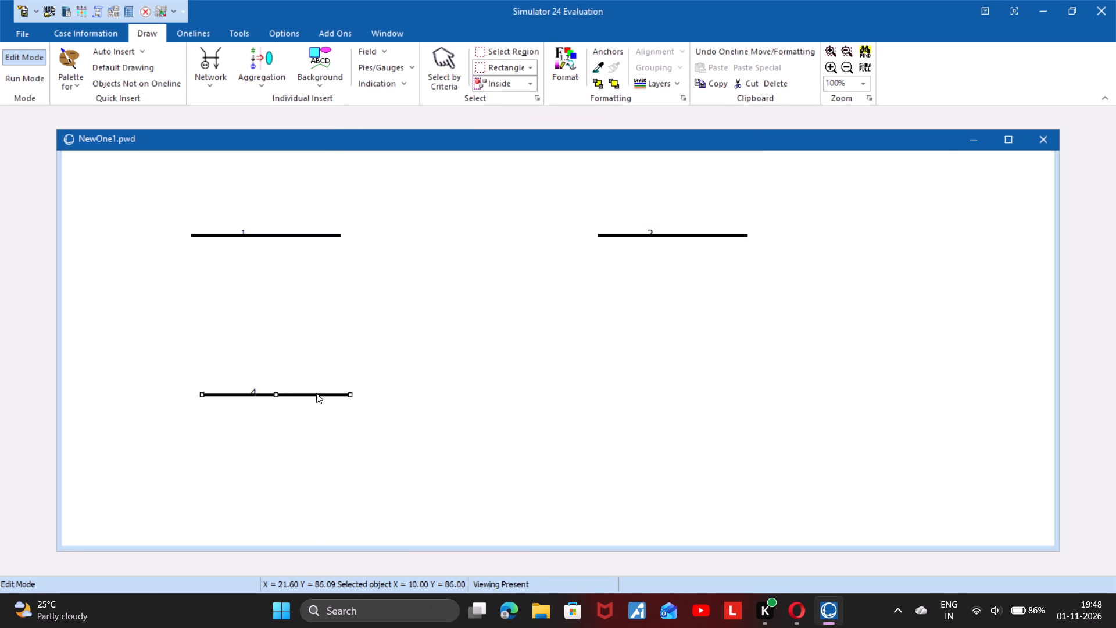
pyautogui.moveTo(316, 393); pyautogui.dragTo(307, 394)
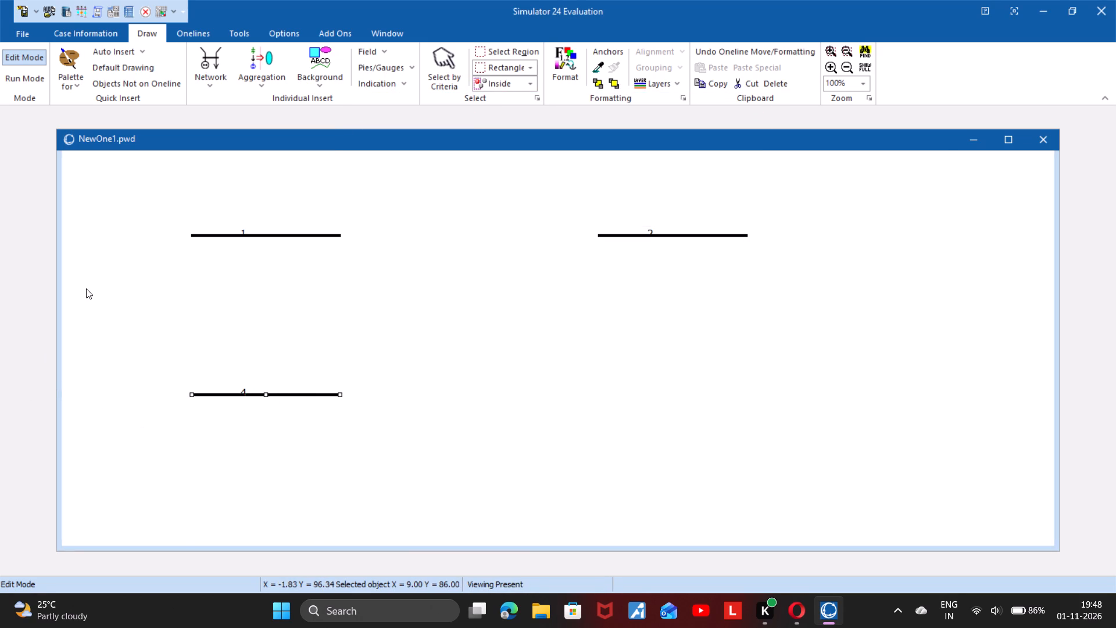
# Insert 100 kV bus 5, lengthen its bar to match bus 2, and align it below bus 2 at X 50, Y 86.
pyautogui.click(221, 85)
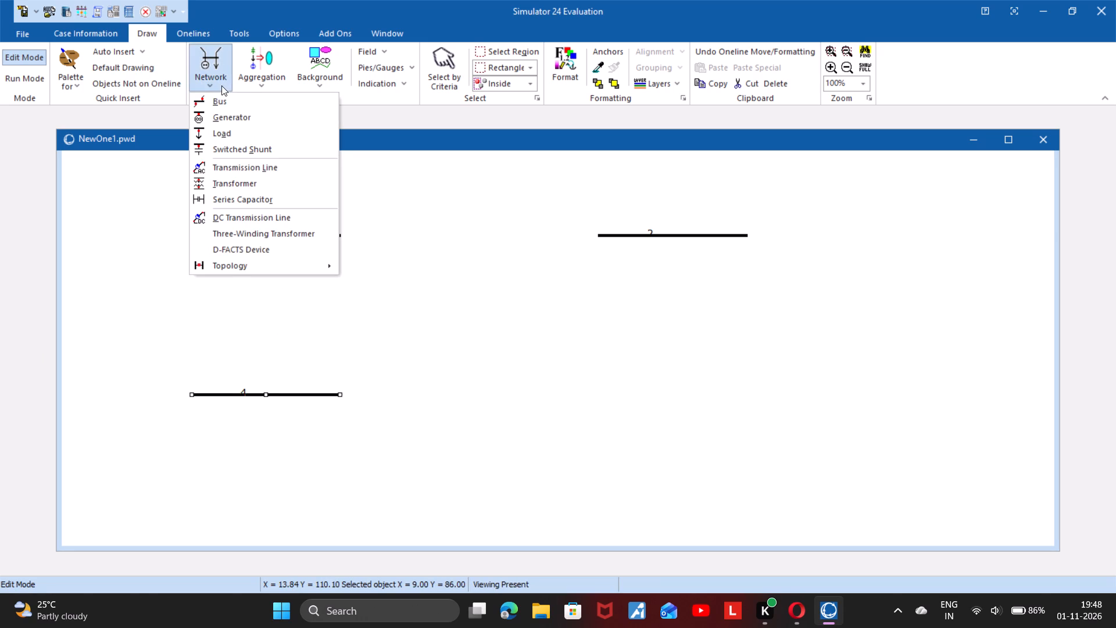
pyautogui.click(238, 99)
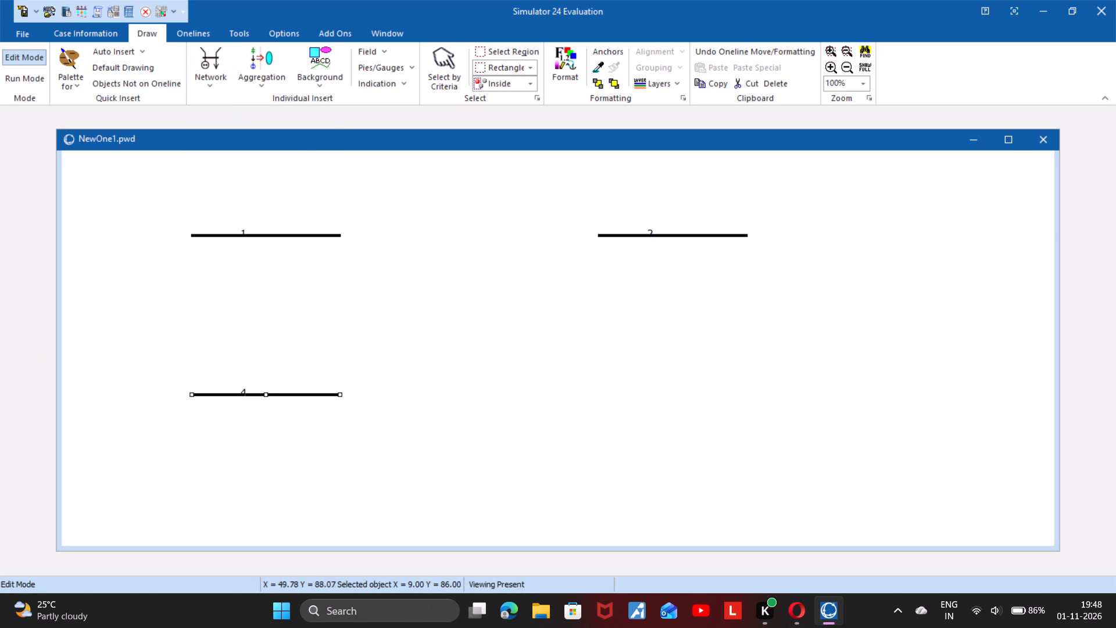
pyautogui.moveTo(588, 375); pyautogui.dragTo(757, 380)
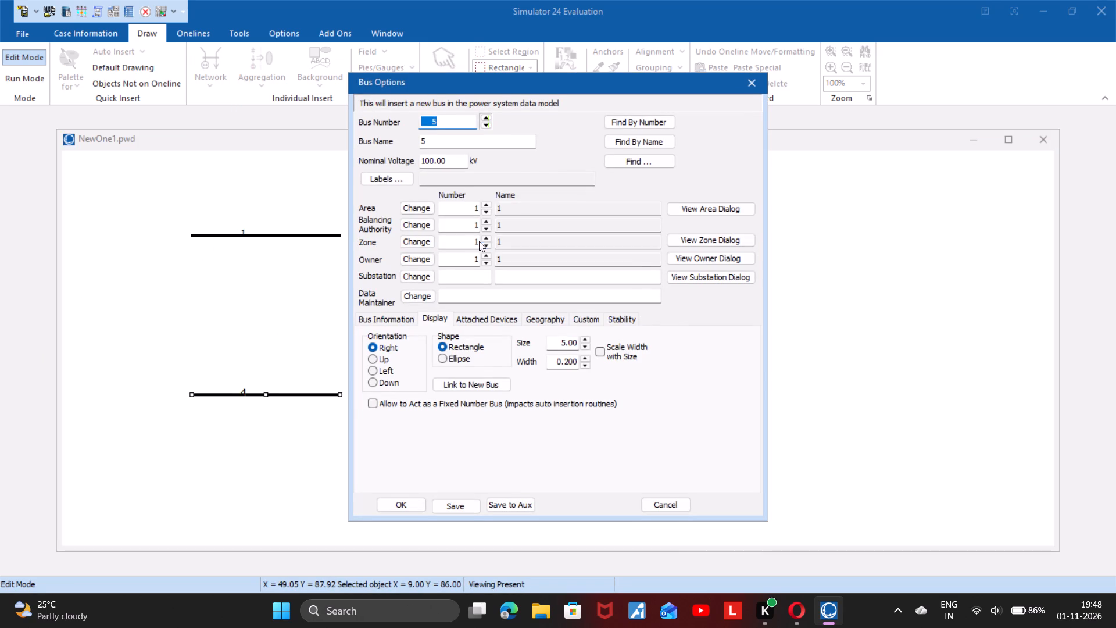
pyautogui.click(417, 499)
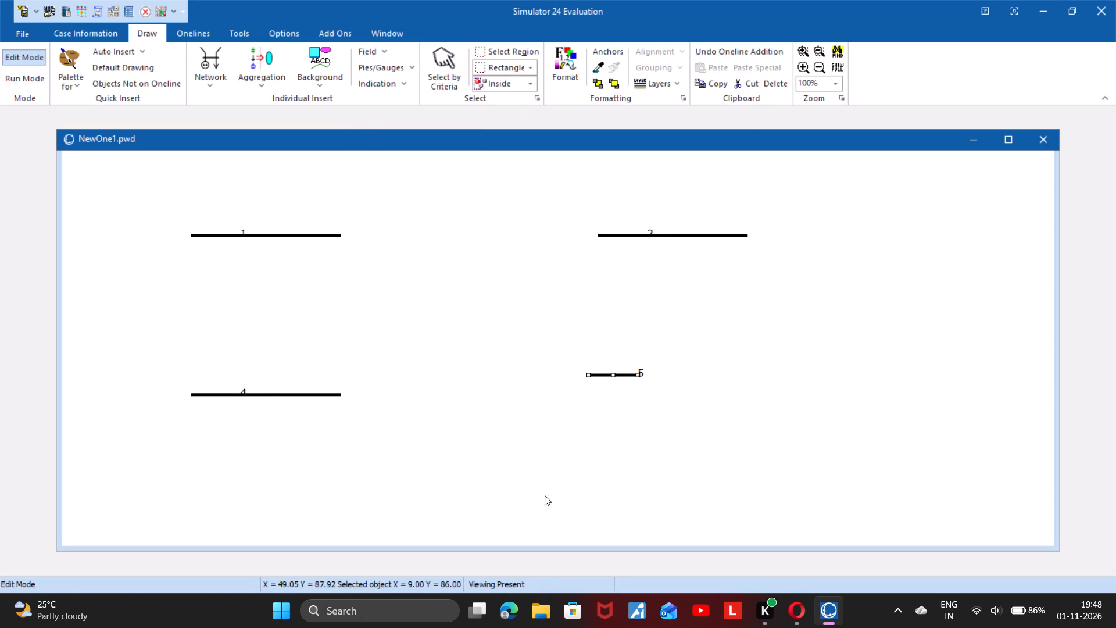
pyautogui.moveTo(636, 373); pyautogui.dragTo(650, 377)
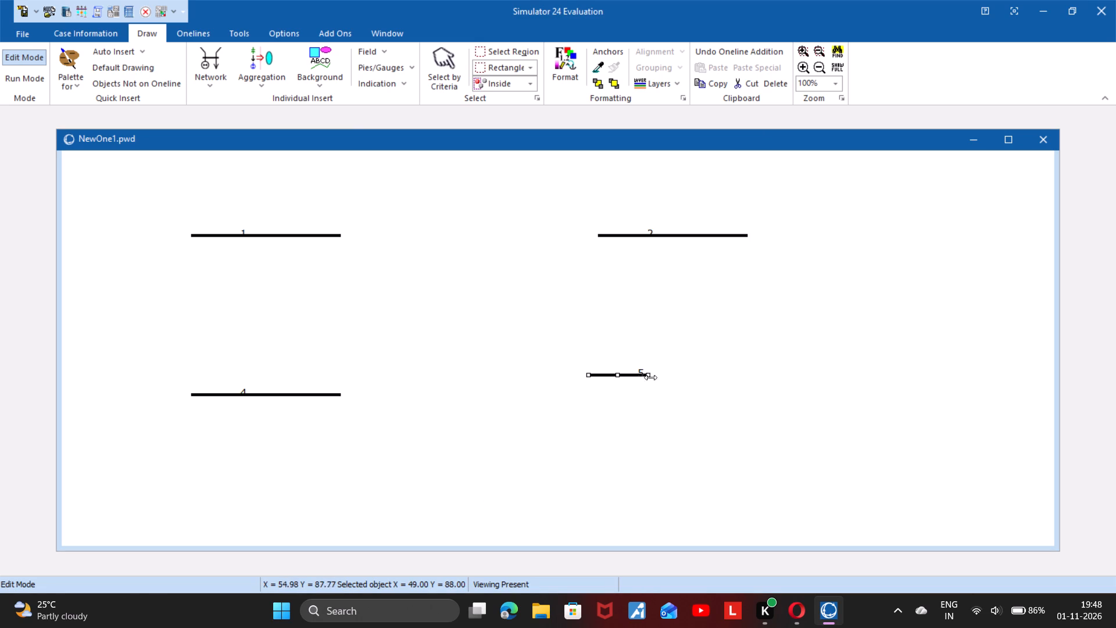
pyautogui.moveTo(650, 377); pyautogui.dragTo(714, 373)
pyautogui.moveTo(714, 373); pyautogui.dragTo(714, 372)
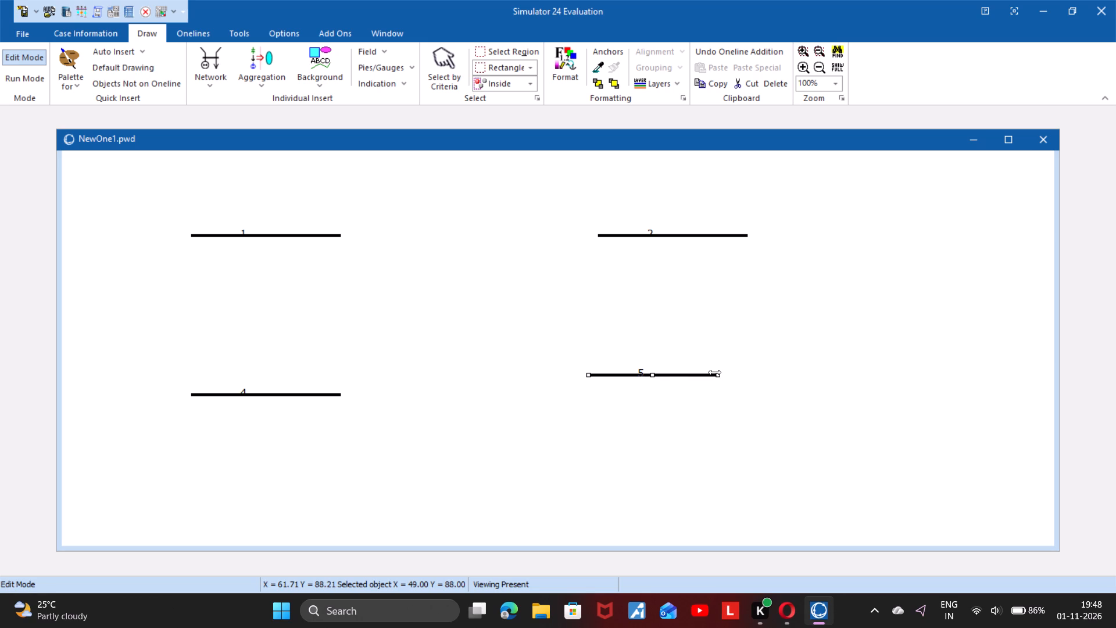
pyautogui.moveTo(714, 372); pyautogui.dragTo(724, 374)
pyautogui.moveTo(727, 375); pyautogui.dragTo(732, 375)
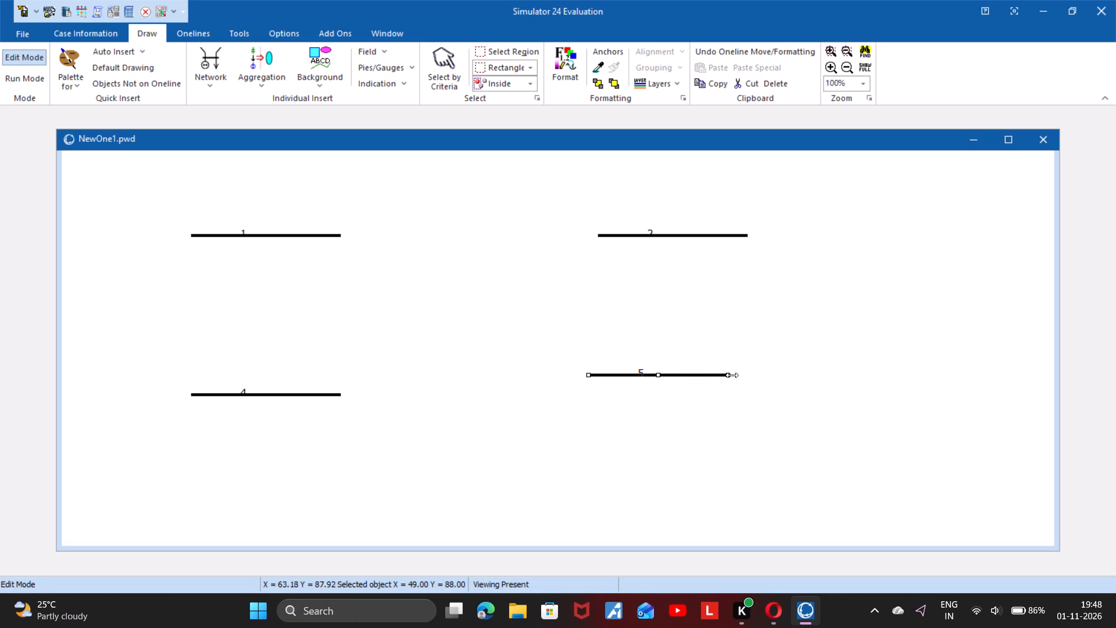
pyautogui.moveTo(732, 375); pyautogui.dragTo(742, 375)
pyautogui.moveTo(666, 375); pyautogui.dragTo(679, 393)
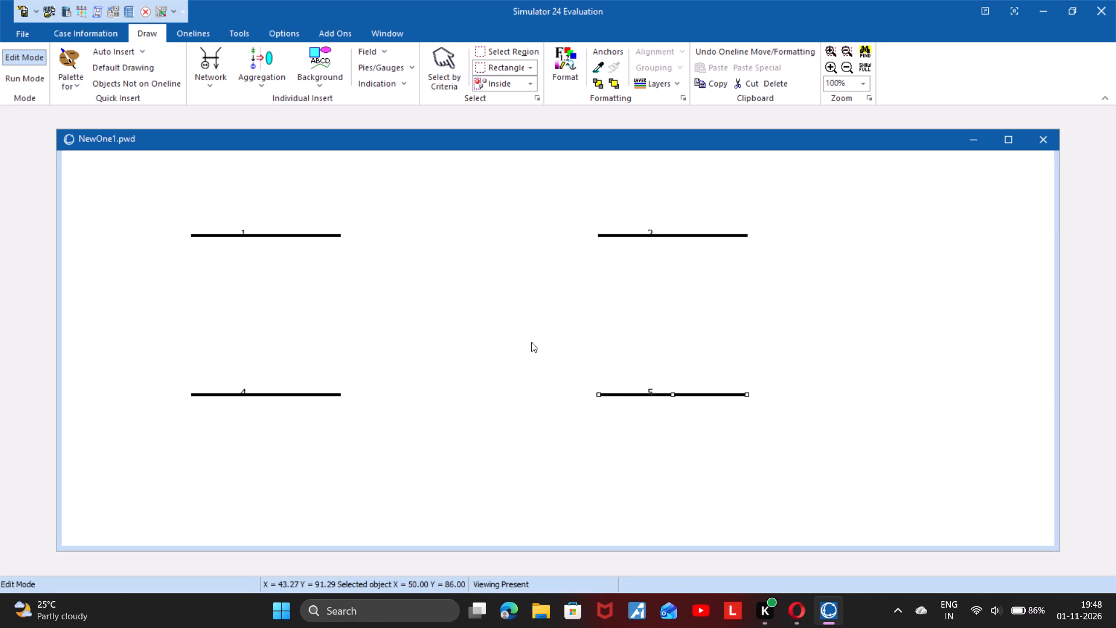
# Place a generator for bus 1 at about X 16, Y 109, and set its MW setpoint to 100.
pyautogui.click(215, 85)
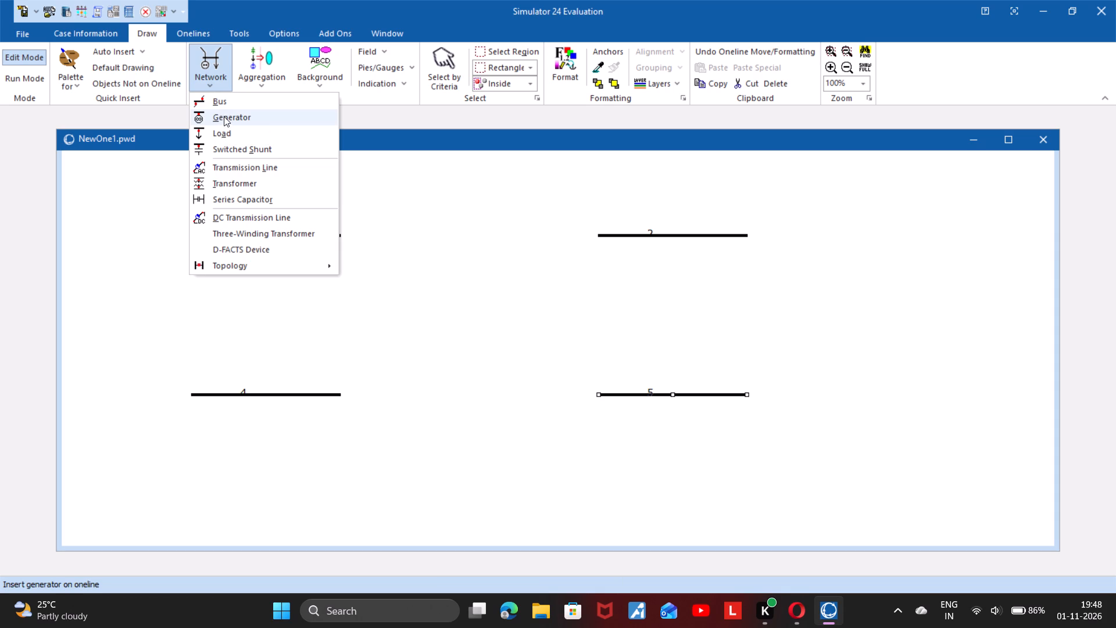
pyautogui.doubleClick(233, 148)
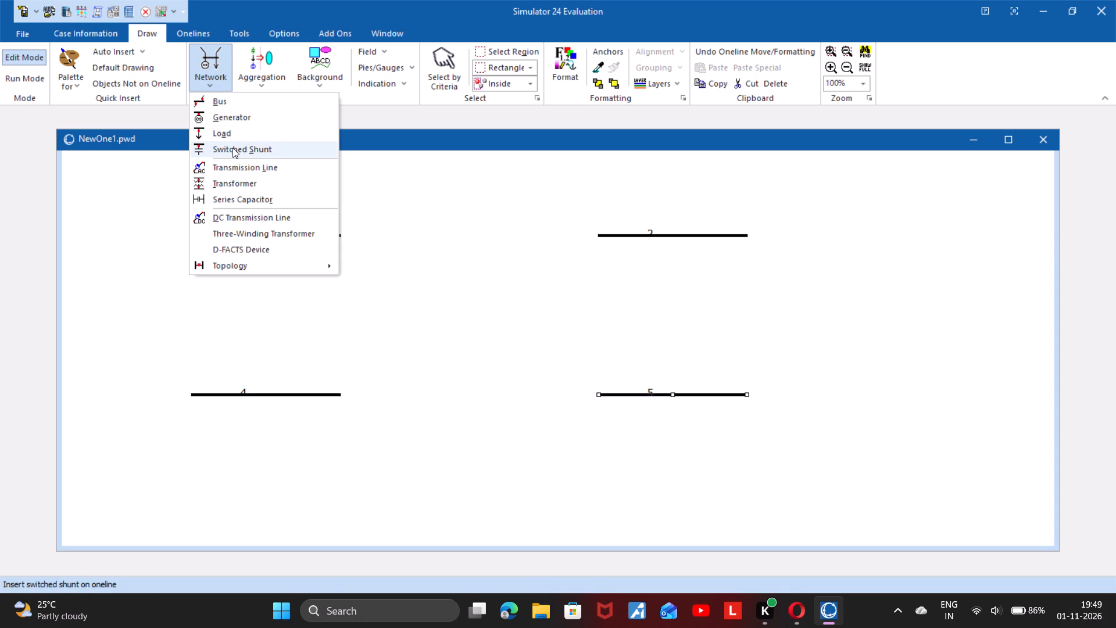
pyautogui.click(212, 83)
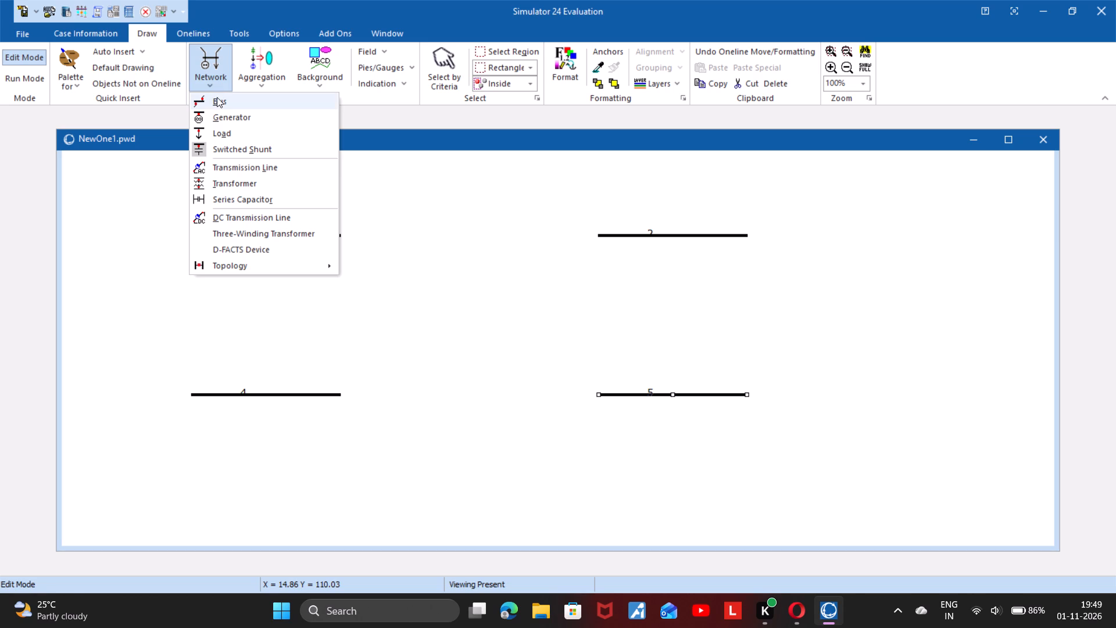
pyautogui.click(222, 112)
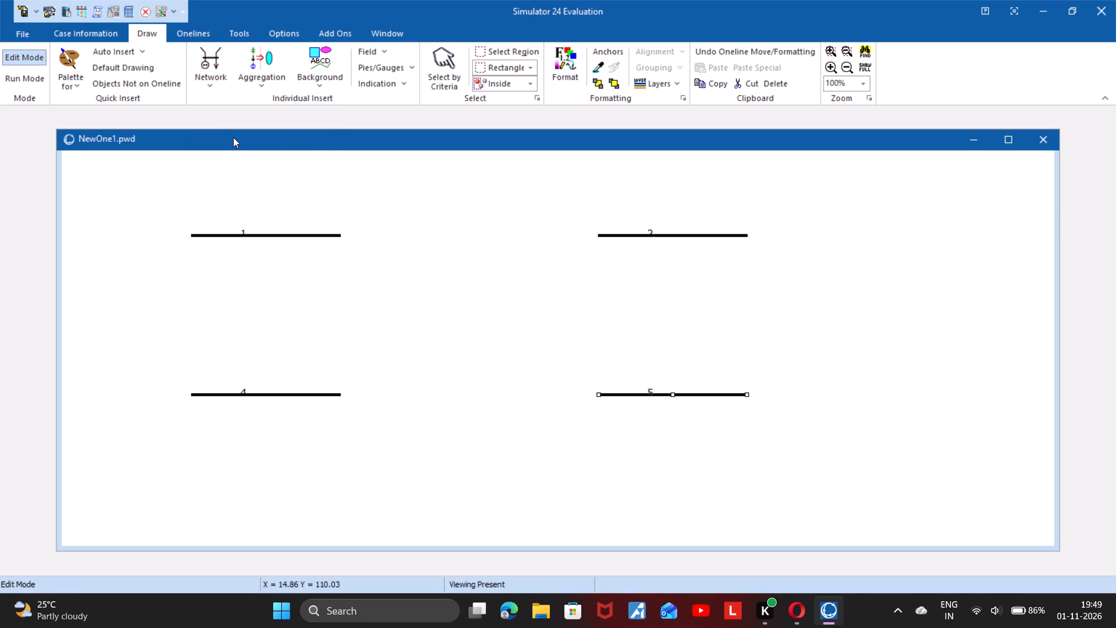
pyautogui.click(258, 164)
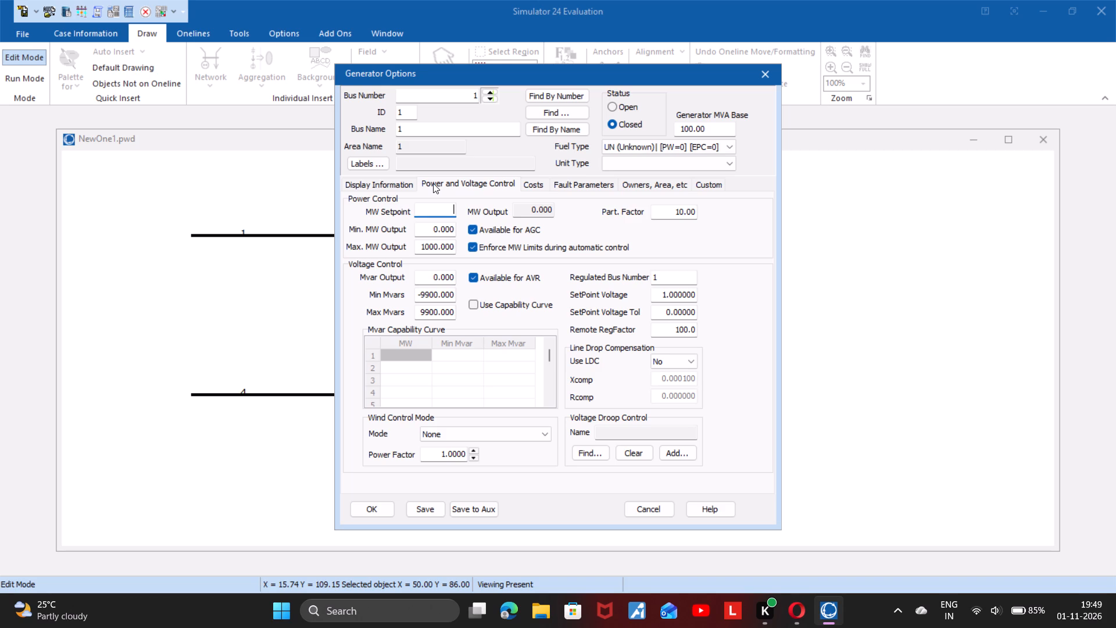
pyautogui.write('100')
# Set the bus 1 generator's setpoint voltage to 11.2000 and complete its insertion.
pyautogui.click(378, 165)
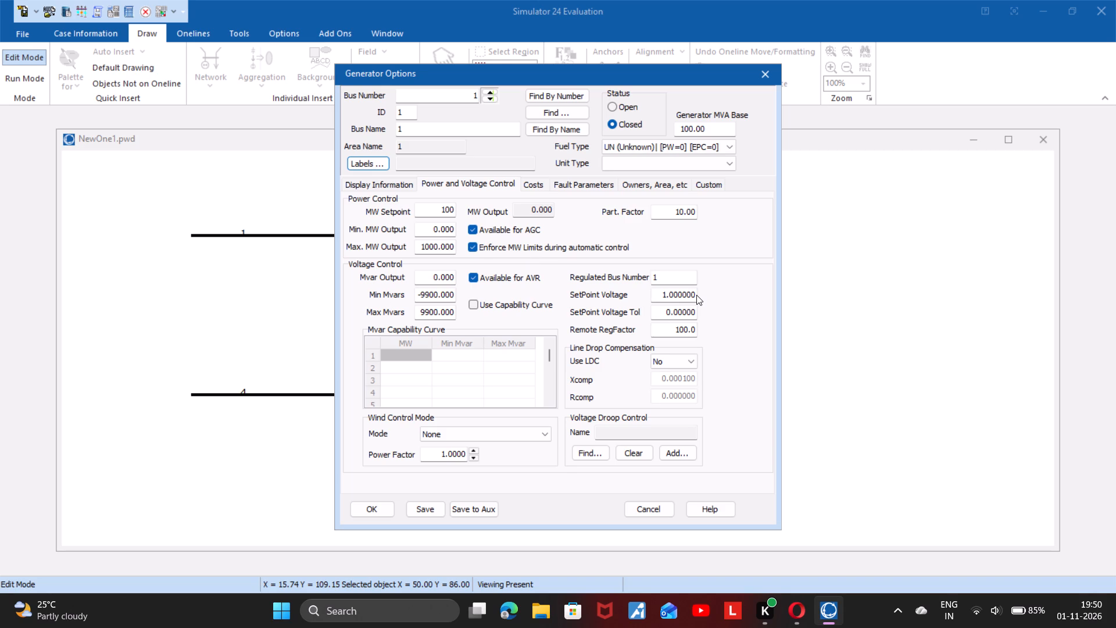
pyautogui.click(696, 295)
pyautogui.click(664, 292)
pyautogui.press('1')
pyautogui.press('Right')
pyautogui.press('2')
pyautogui.press('Right')
pyautogui.press('Right')
pyautogui.press('Right')
pyautogui.press('BackSpace')
pyautogui.press('BackSpace')
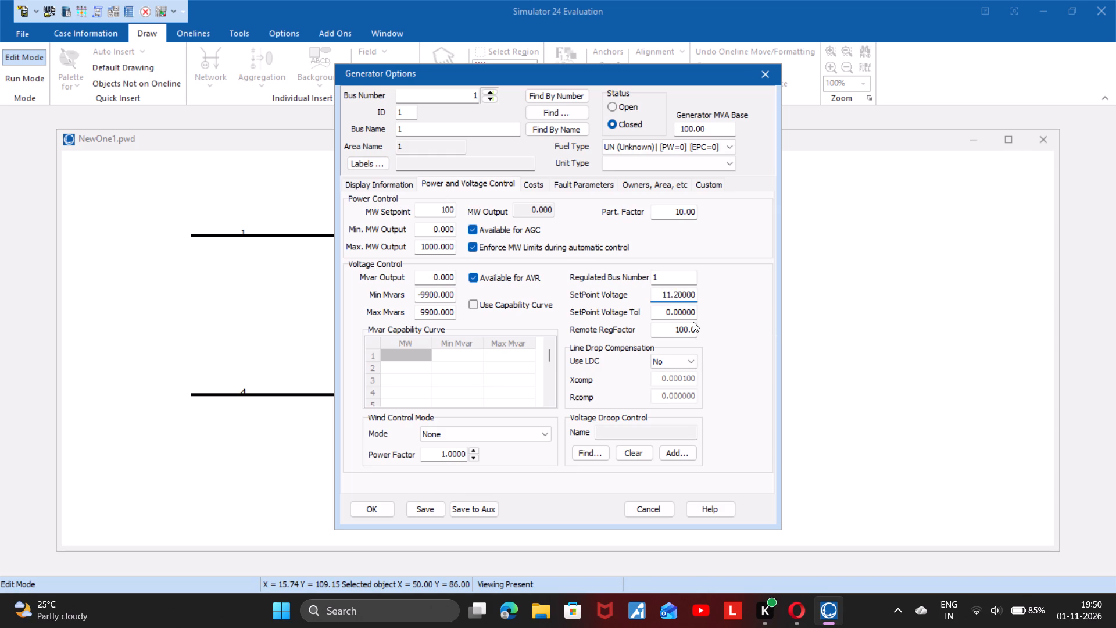
pyautogui.press('BackSpace')
pyautogui.click(390, 512)
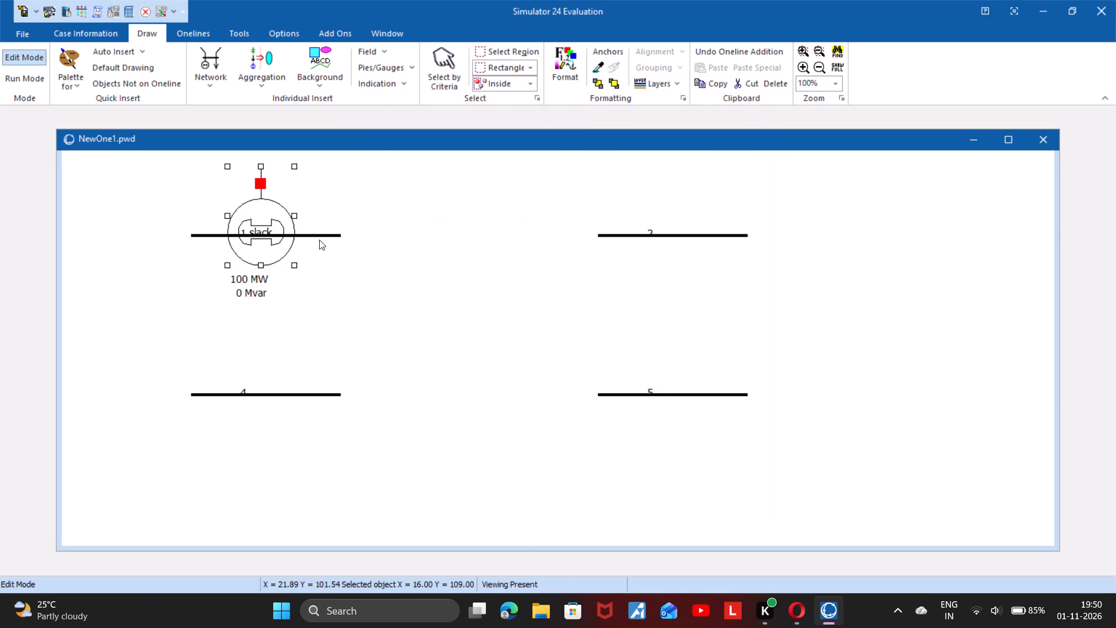
# Move bus 1 down to about Y 96 and place its generator above the bar at about X 15, Y 109.
pyautogui.moveTo(321, 235); pyautogui.dragTo(320, 295)
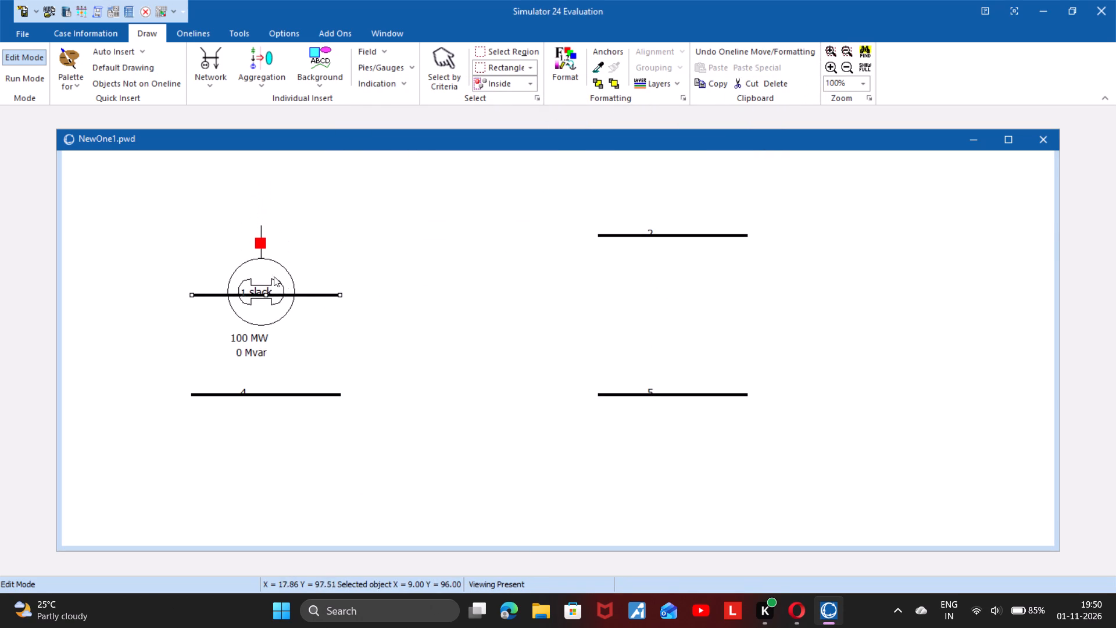
pyautogui.click(262, 269)
pyautogui.moveTo(262, 269); pyautogui.dragTo(253, 205)
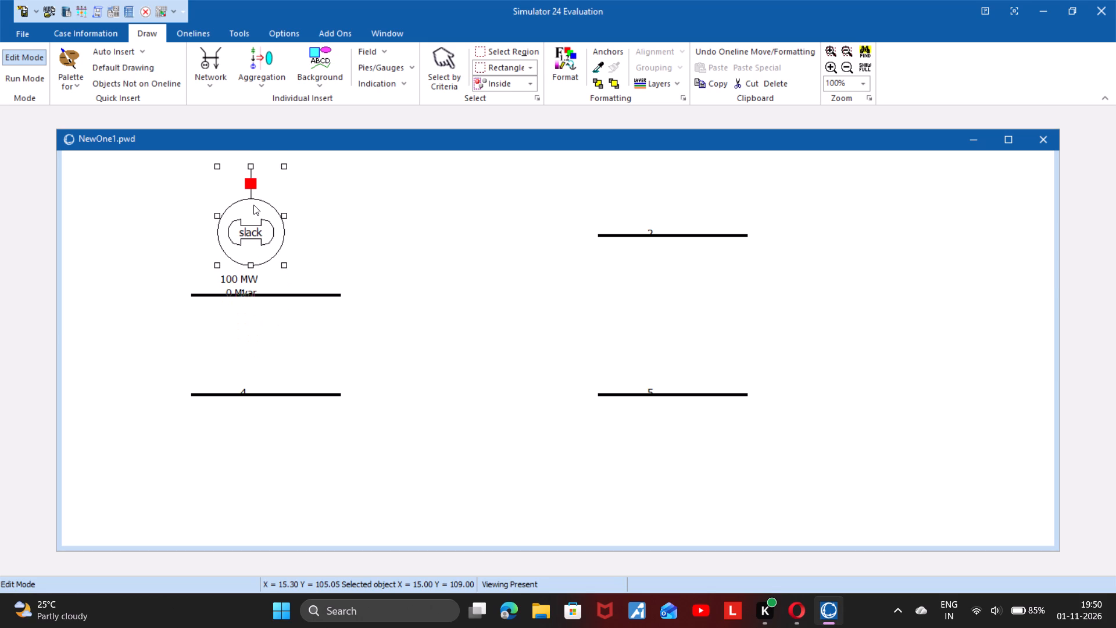
# Nudge the bus 1 generator slightly upward to X 15, Y 110, farther above the bus bar.
pyautogui.moveTo(253, 205); pyautogui.dragTo(255, 201)
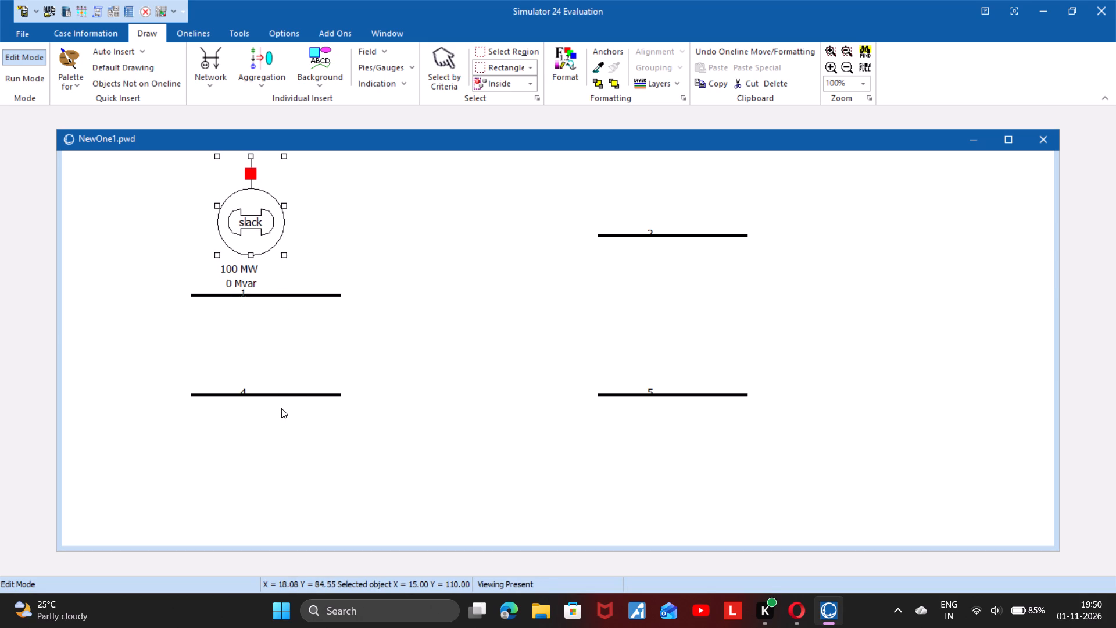
# Change the display orientation of the bus 1 generator to Up in its Generator Options.
pyautogui.doubleClick(251, 218)
pyautogui.rightClick(251, 218)
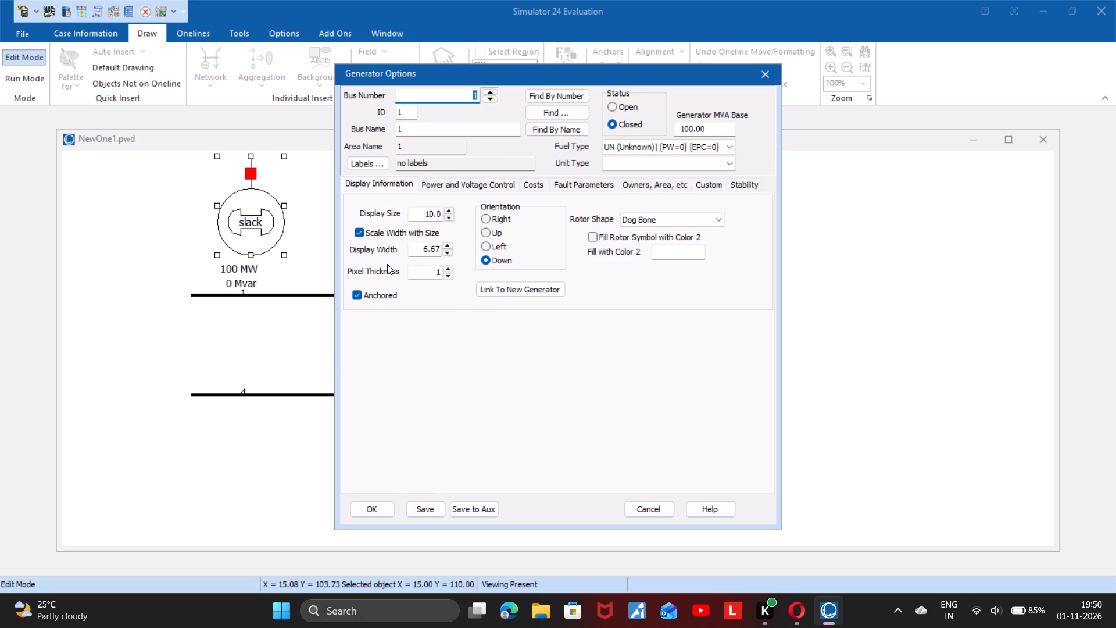
pyautogui.click(388, 184)
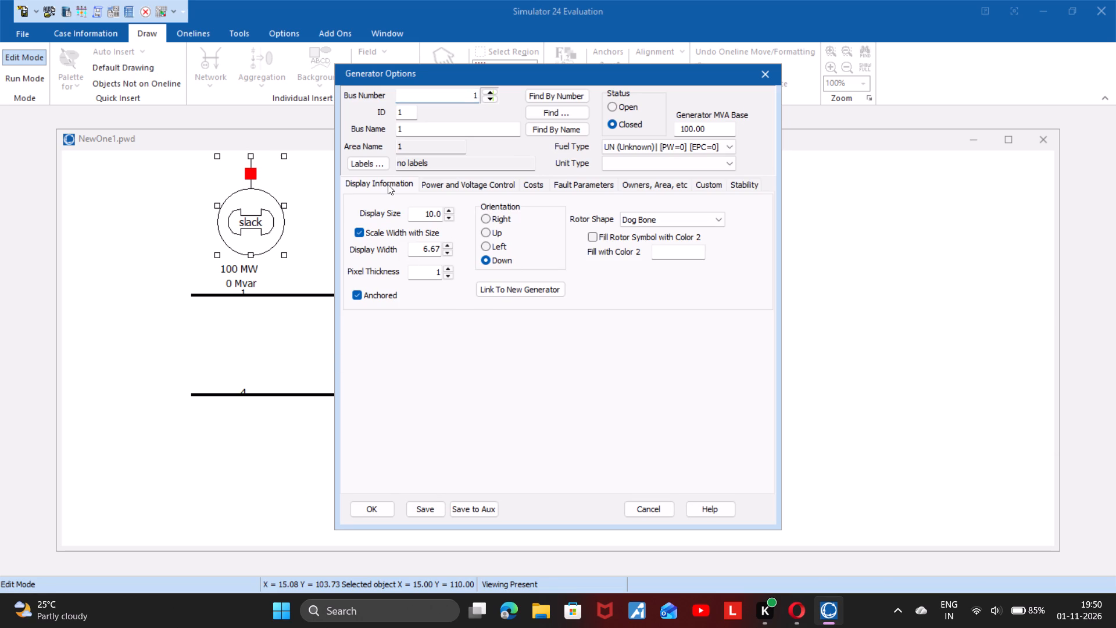
pyautogui.click(385, 180)
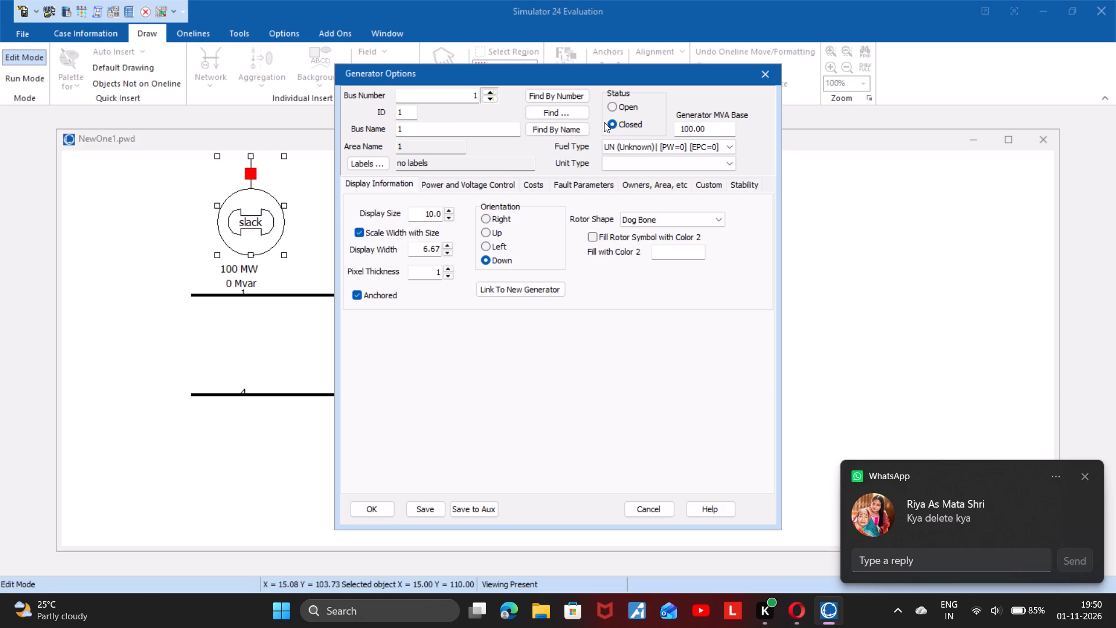
pyautogui.click(487, 232)
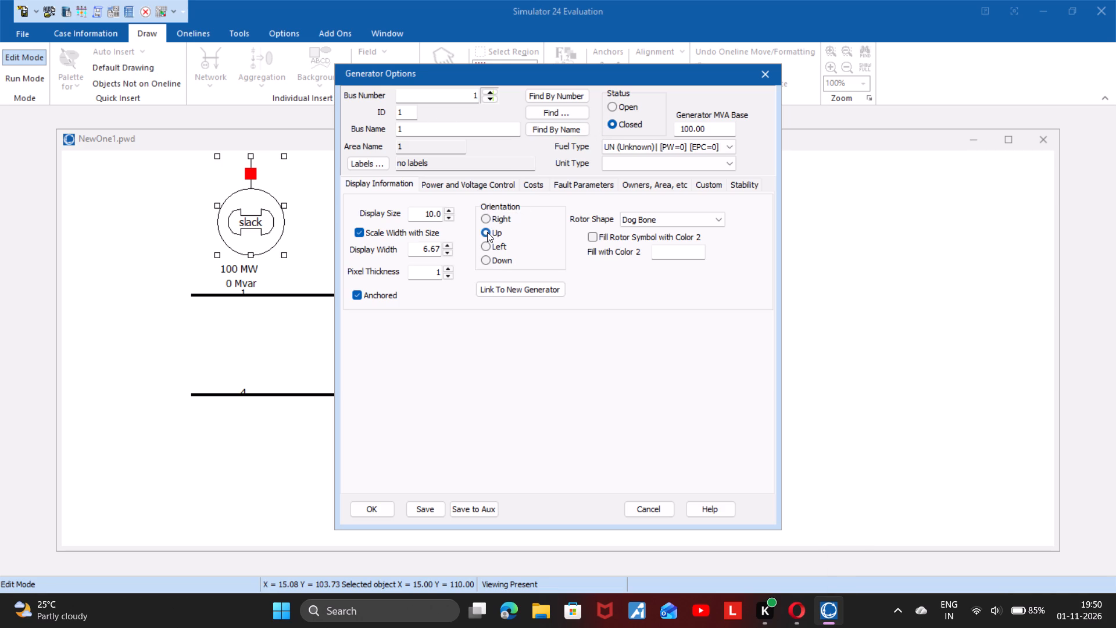
pyautogui.click(374, 504)
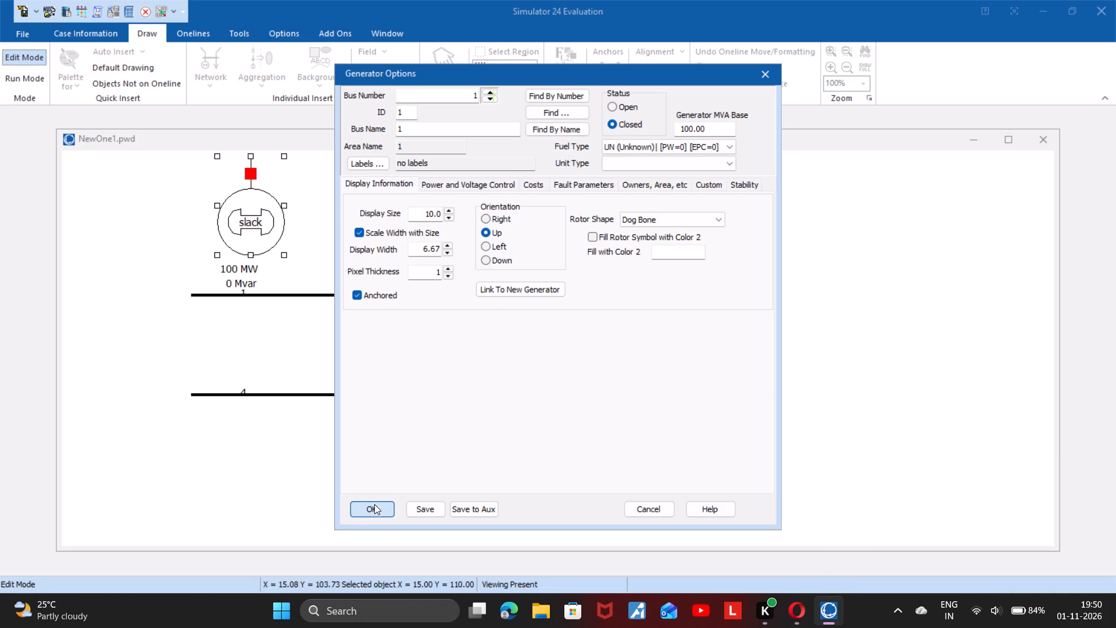
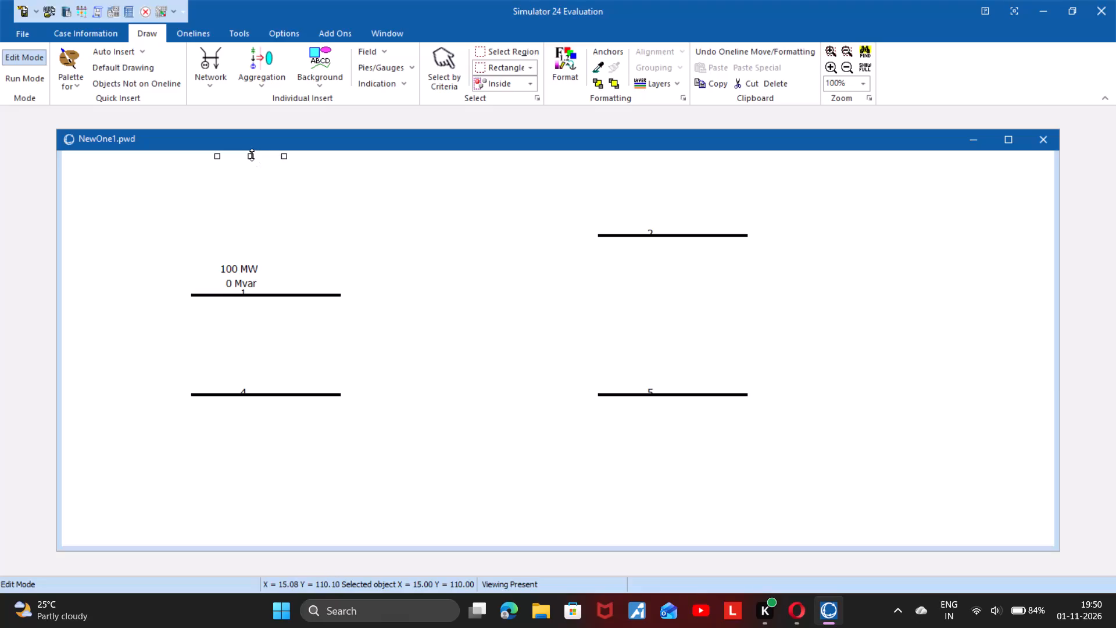
# Move the bus 1 generator down closer to its bus bar, to about X 15, Y 103.
pyautogui.moveTo(252, 155); pyautogui.dragTo(252, 220)
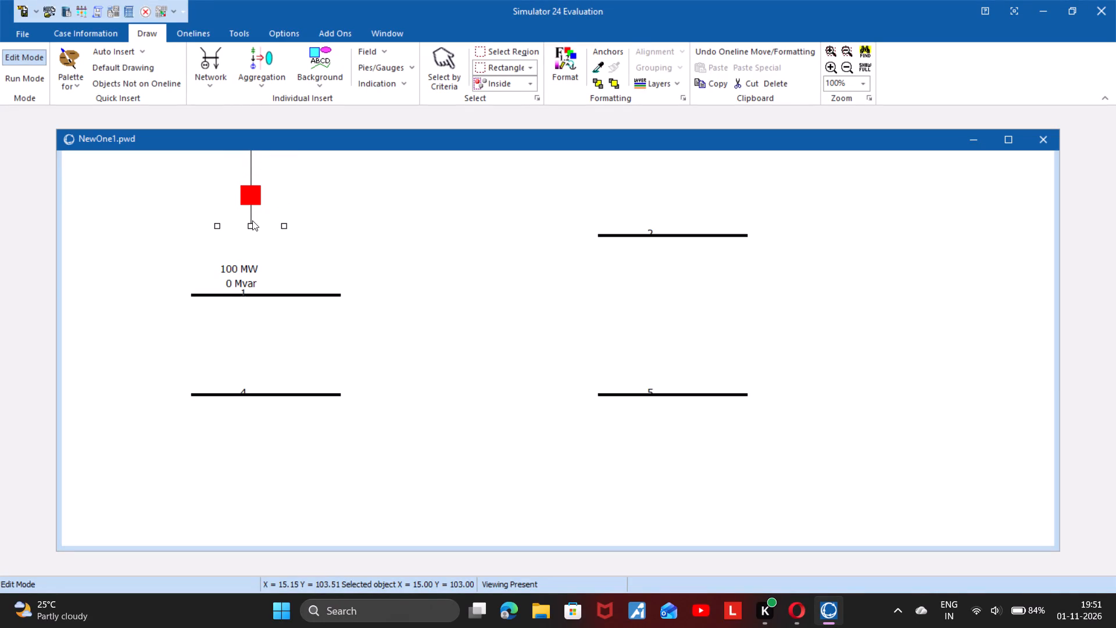
# Move bus 4 well down the oneline diagram to about X 17, Y 37.
pyautogui.scroll(-1, 267, 172)
pyautogui.keyDown('ctrl'); pyautogui.scroll(-1, 319, 223); pyautogui.keyUp('ctrl')
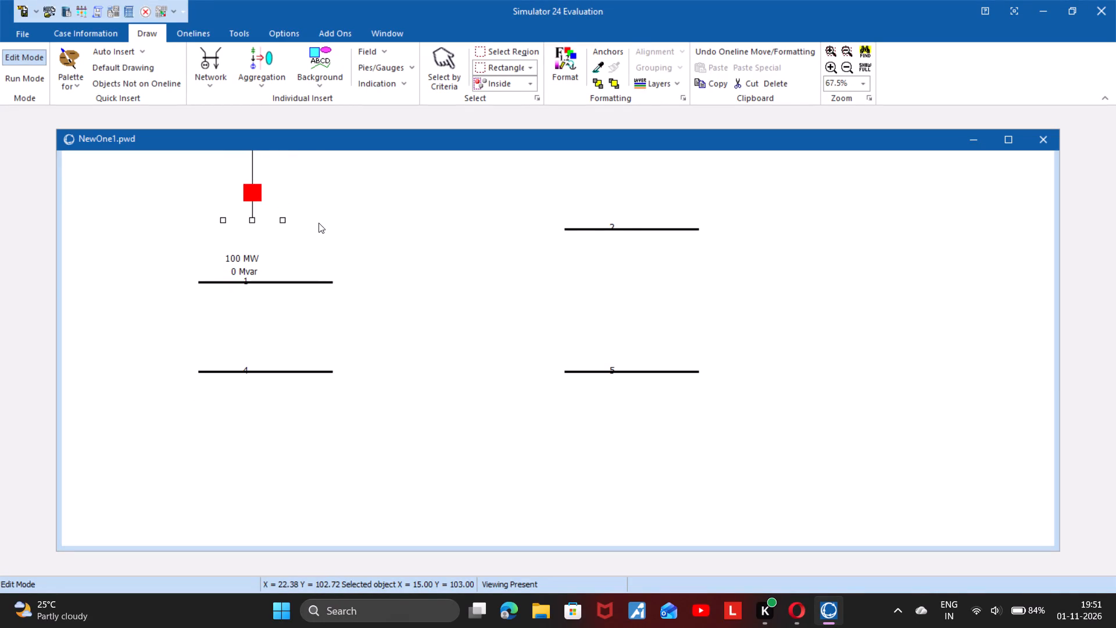
pyautogui.keyDown('ctrl'); pyautogui.scroll(-3, 319, 223); pyautogui.keyUp('ctrl')
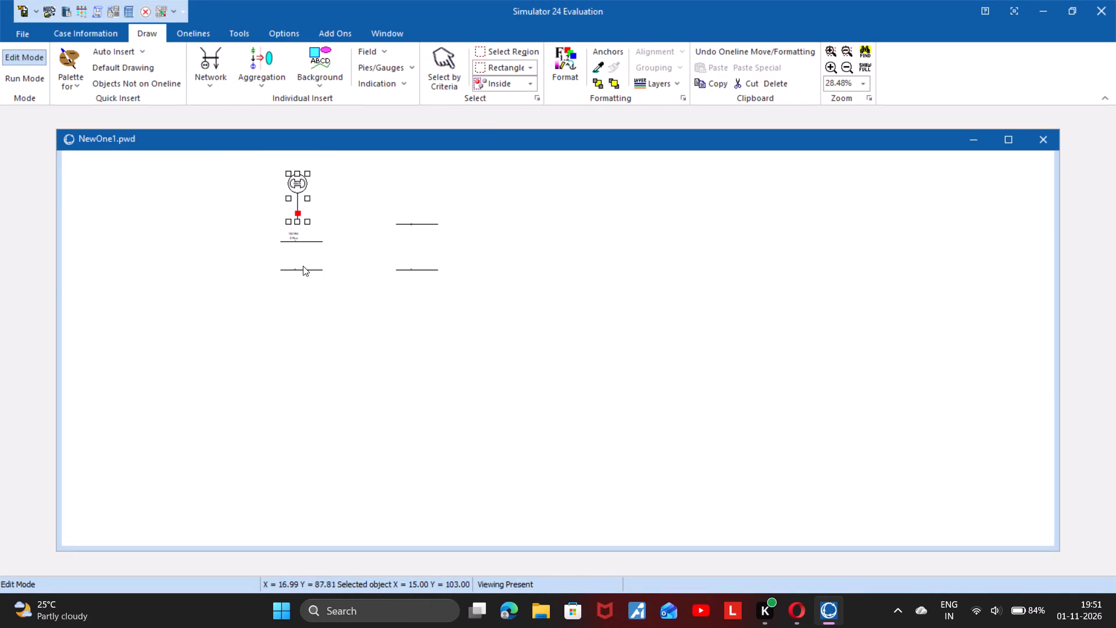
pyautogui.moveTo(302, 270); pyautogui.dragTo(325, 407)
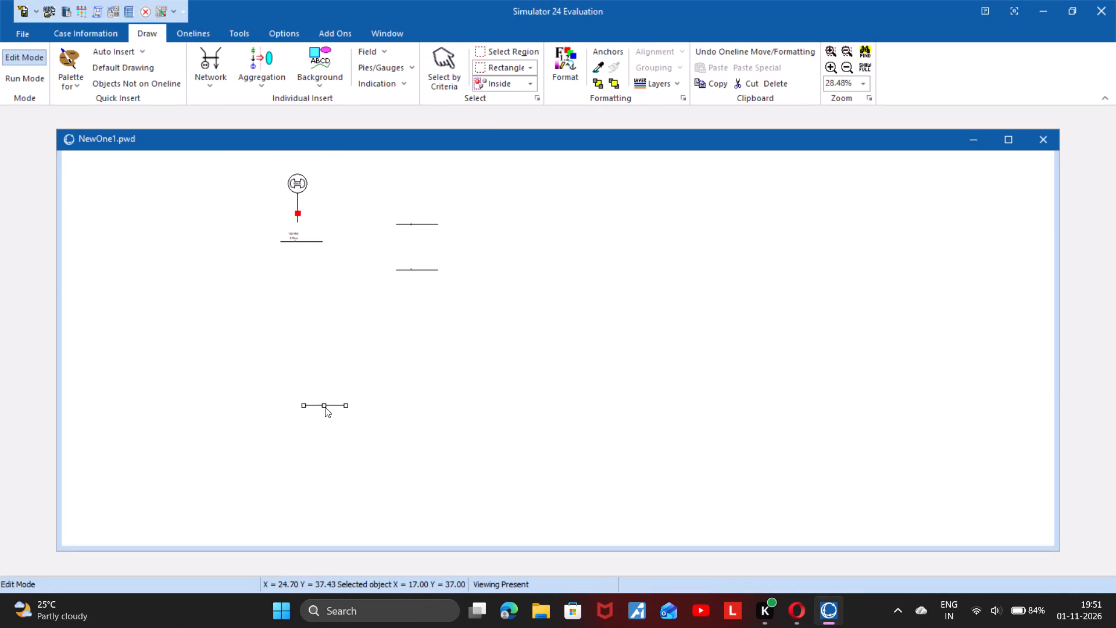
# Move bus 1 with its generator down above bus 4, to about X 17, Y 59.
pyautogui.moveTo(308, 244); pyautogui.dragTo(314, 269)
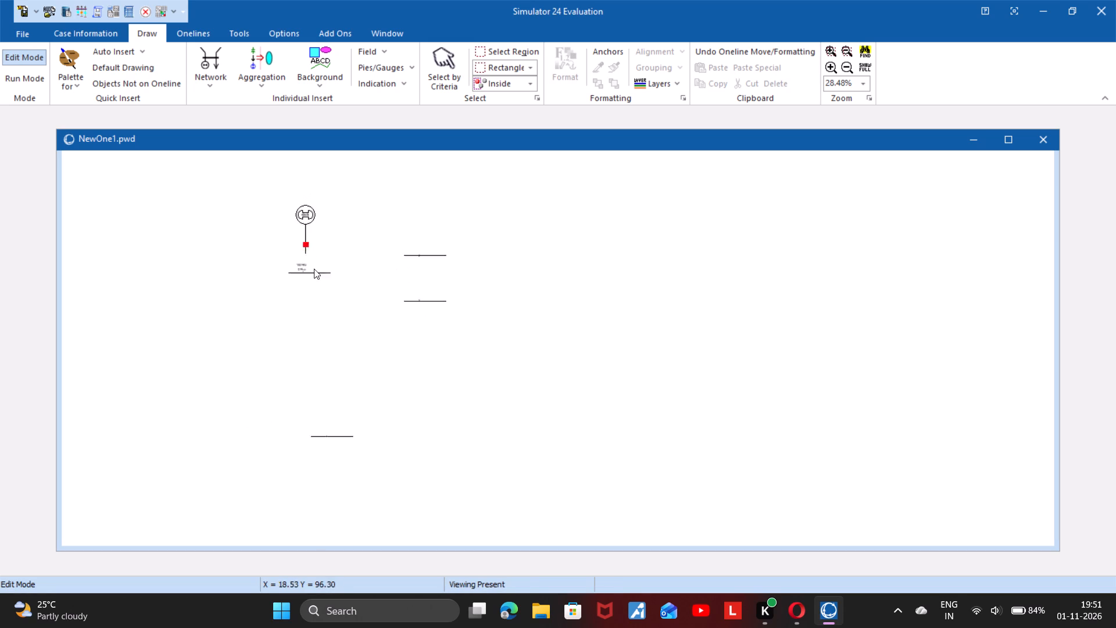
pyautogui.moveTo(314, 269); pyautogui.dragTo(306, 257)
pyautogui.moveTo(306, 256); pyautogui.dragTo(338, 349)
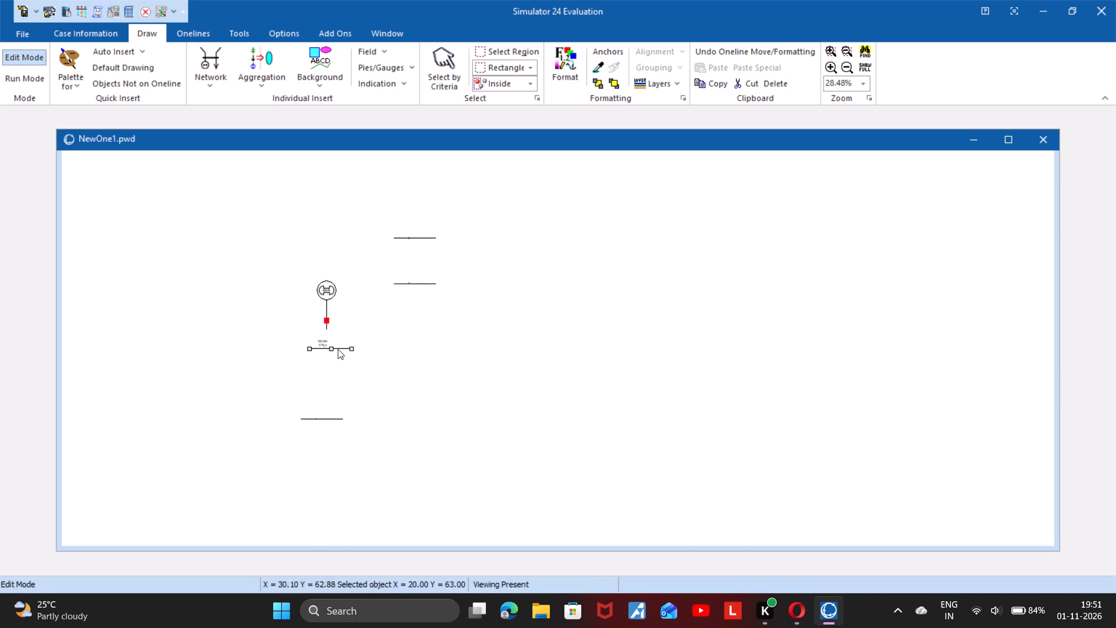
pyautogui.moveTo(338, 349); pyautogui.dragTo(330, 360)
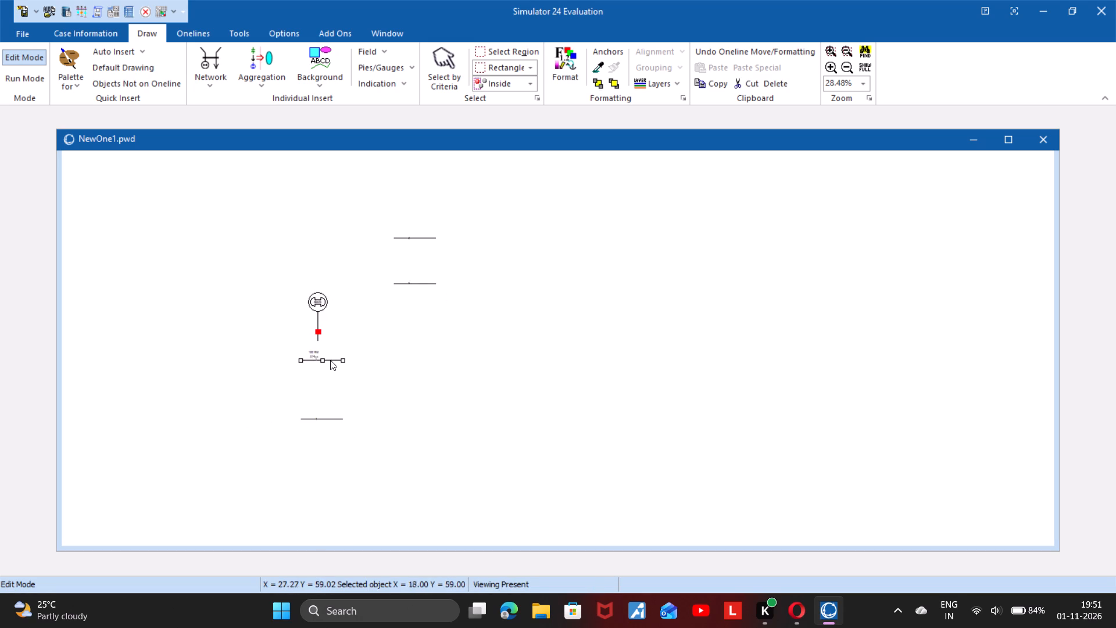
pyautogui.moveTo(330, 360); pyautogui.dragTo(328, 361)
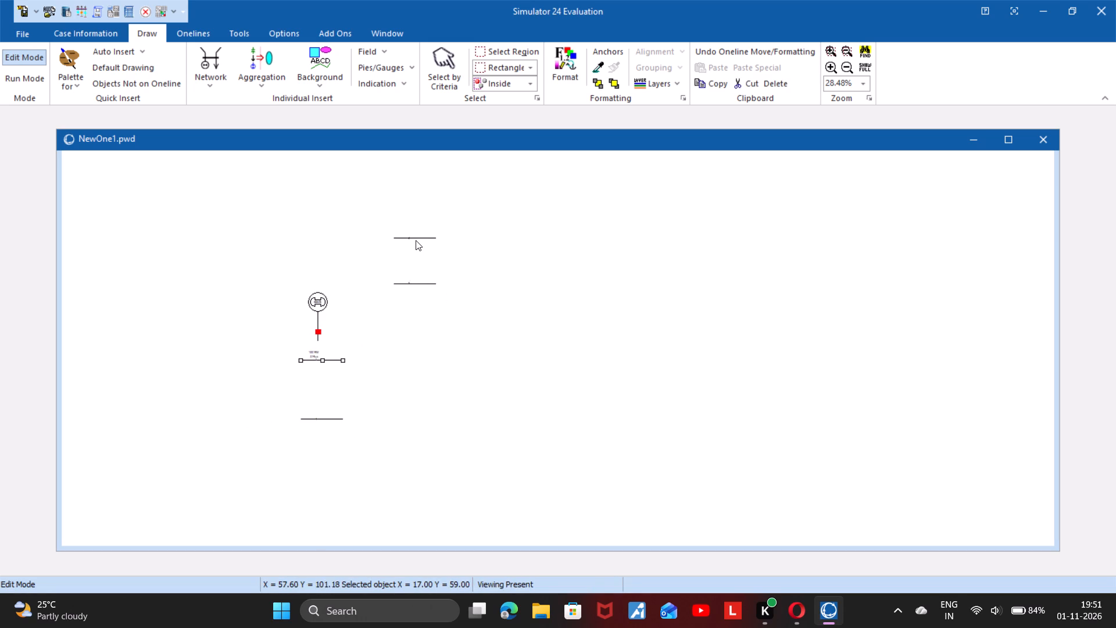
# Move bus 5 down level with bus 4, to about X 57, Y 37.
pyautogui.moveTo(415, 236); pyautogui.dragTo(406, 228)
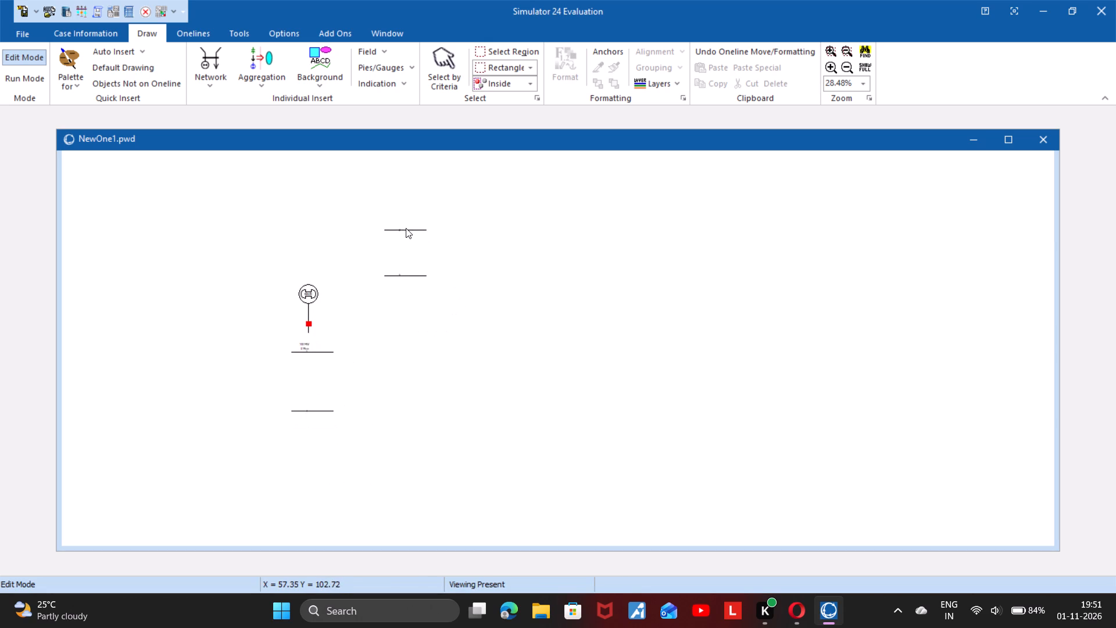
pyautogui.moveTo(405, 276); pyautogui.dragTo(403, 411)
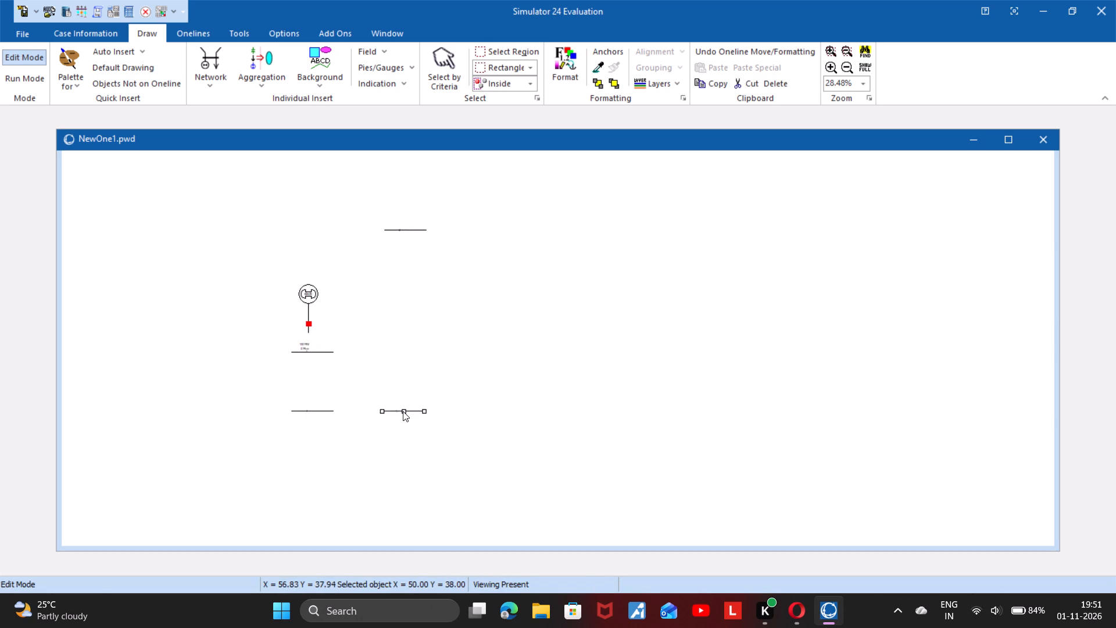
pyautogui.moveTo(403, 411); pyautogui.dragTo(425, 415)
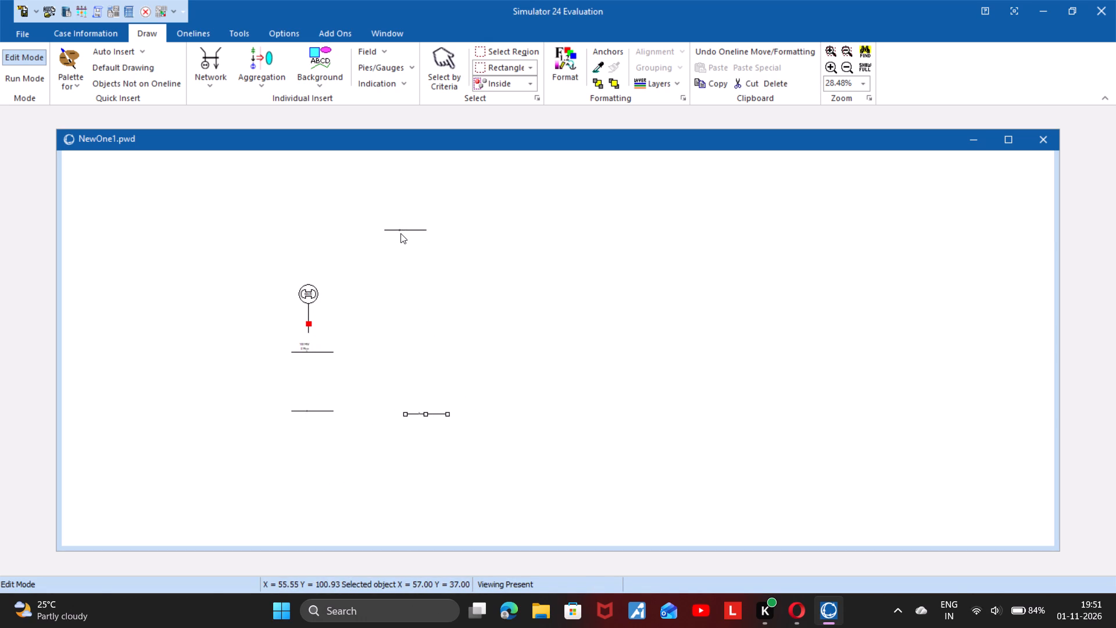
# Move bus 2 down roughly level with bus 1, to about X 54, Y 60.
pyautogui.moveTo(400, 231); pyautogui.dragTo(411, 348)
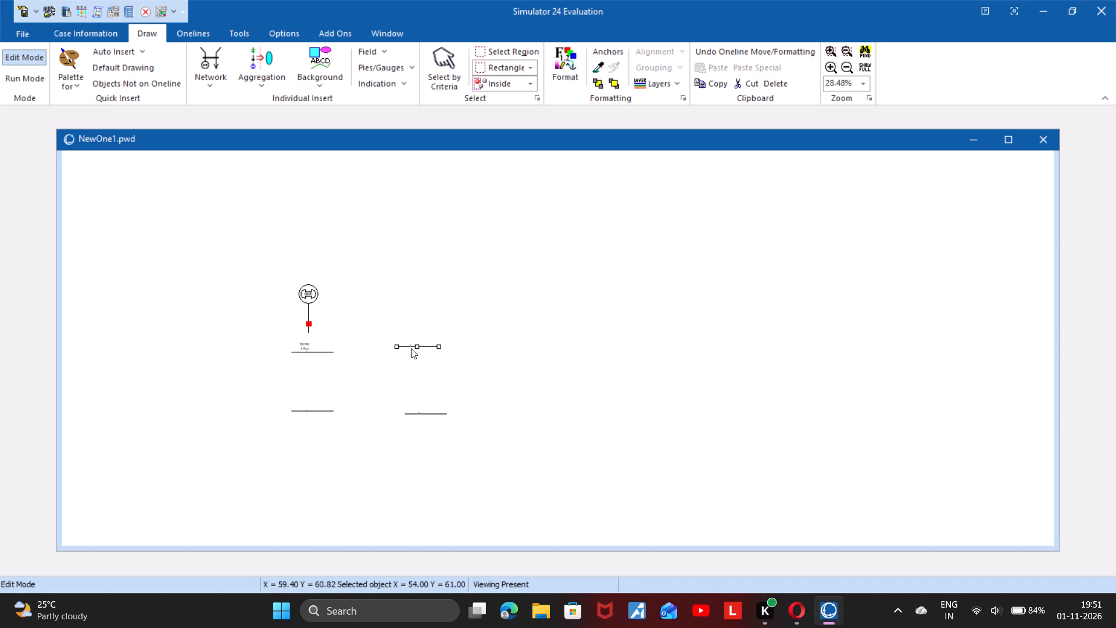
pyautogui.moveTo(411, 348); pyautogui.dragTo(411, 351)
# Shift bus 5 slightly to about X 55, Y 38, aligning it with buses 2 and 4.
pyautogui.keyDown('ctrl'); pyautogui.scroll(1, 411, 351); pyautogui.keyUp('ctrl')
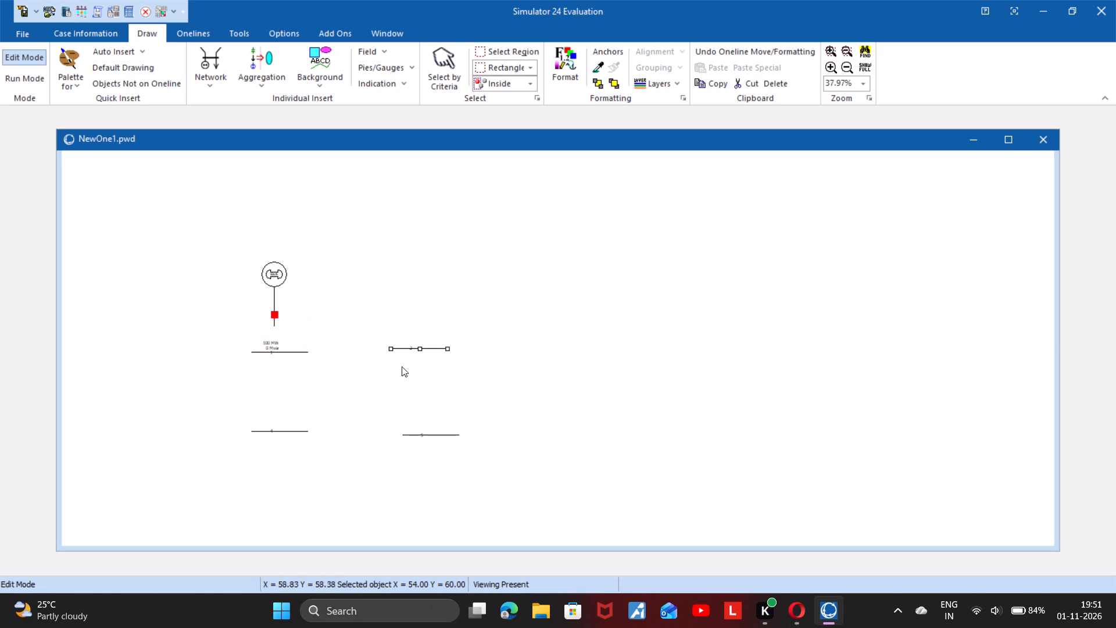
pyautogui.scroll(-1, 358, 388)
pyautogui.keyDown('ctrl'); pyautogui.scroll(1, 210, 354); pyautogui.keyUp('ctrl')
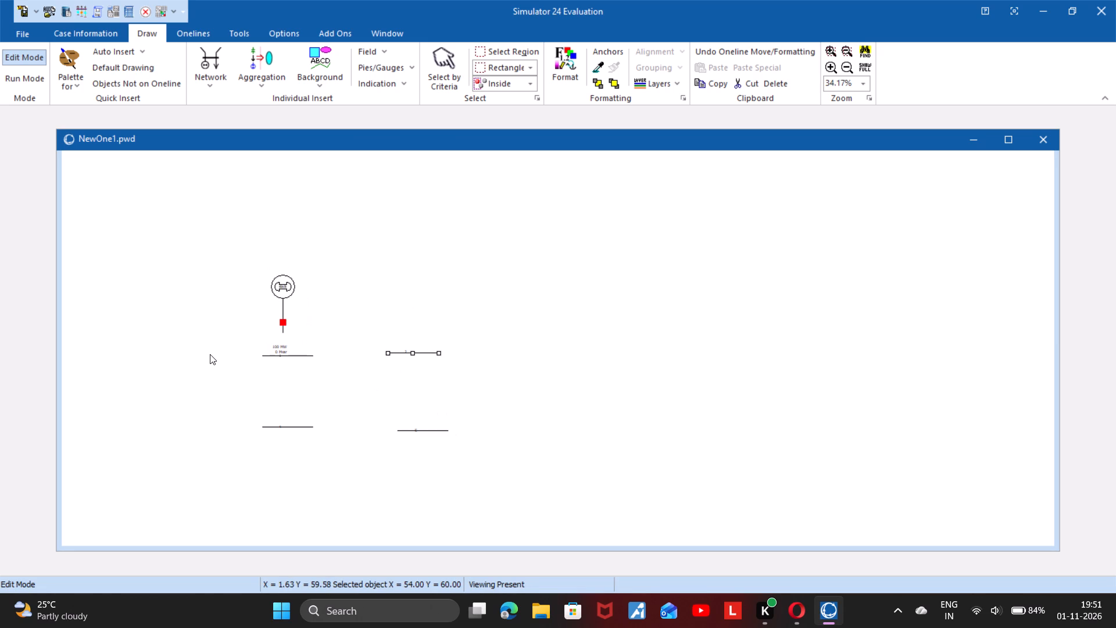
pyautogui.keyDown('ctrl'); pyautogui.scroll(2, 210, 354); pyautogui.keyUp('ctrl')
pyautogui.scroll(-2, 210, 354)
pyautogui.keyDown('ctrl'); pyautogui.scroll(4, 210, 354); pyautogui.keyUp('ctrl')
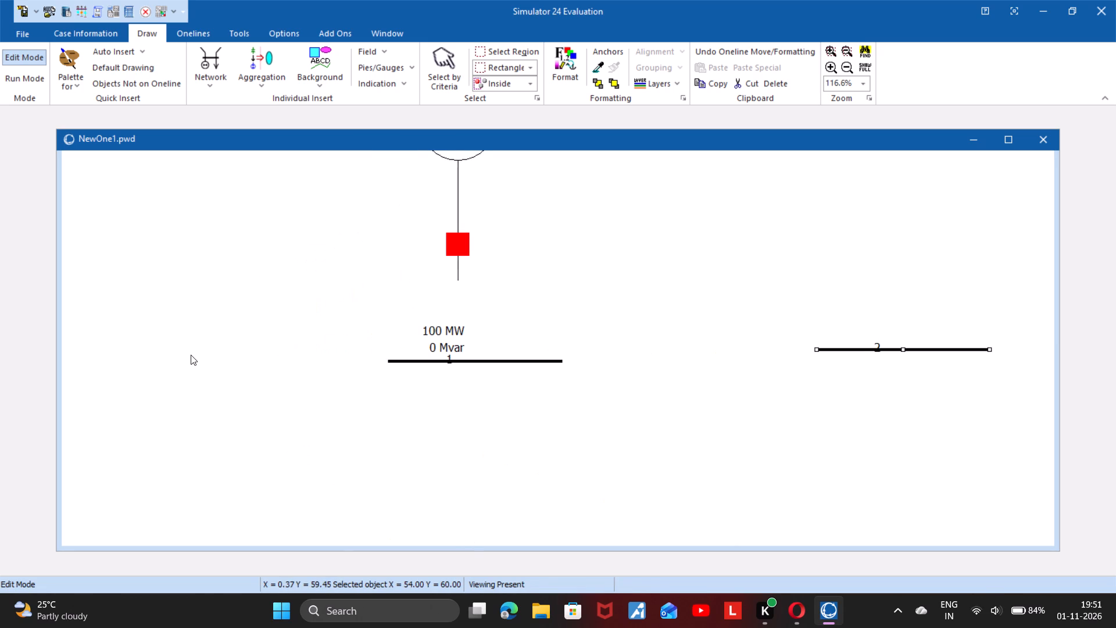
pyautogui.keyDown('ctrl'); pyautogui.scroll(-1, 191, 355); pyautogui.keyUp('ctrl')
pyautogui.keyDown('ctrl'); pyautogui.scroll(-2, 323, 386); pyautogui.keyUp('ctrl')
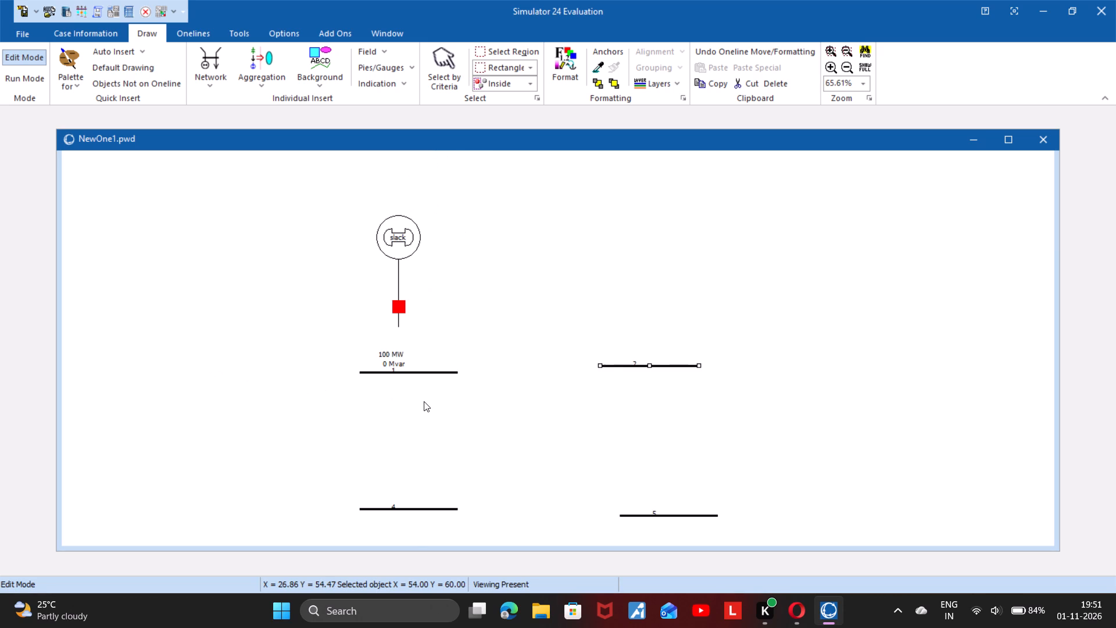
pyautogui.scroll(-1, 424, 401)
pyautogui.scroll(1, 513, 470)
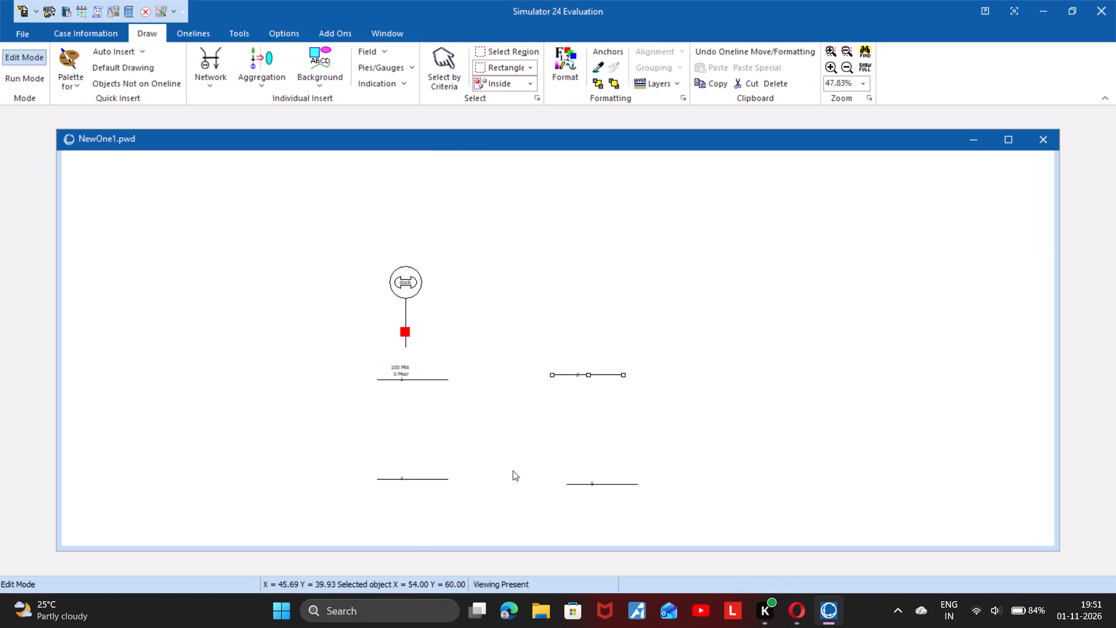
pyautogui.scroll(3, 513, 470)
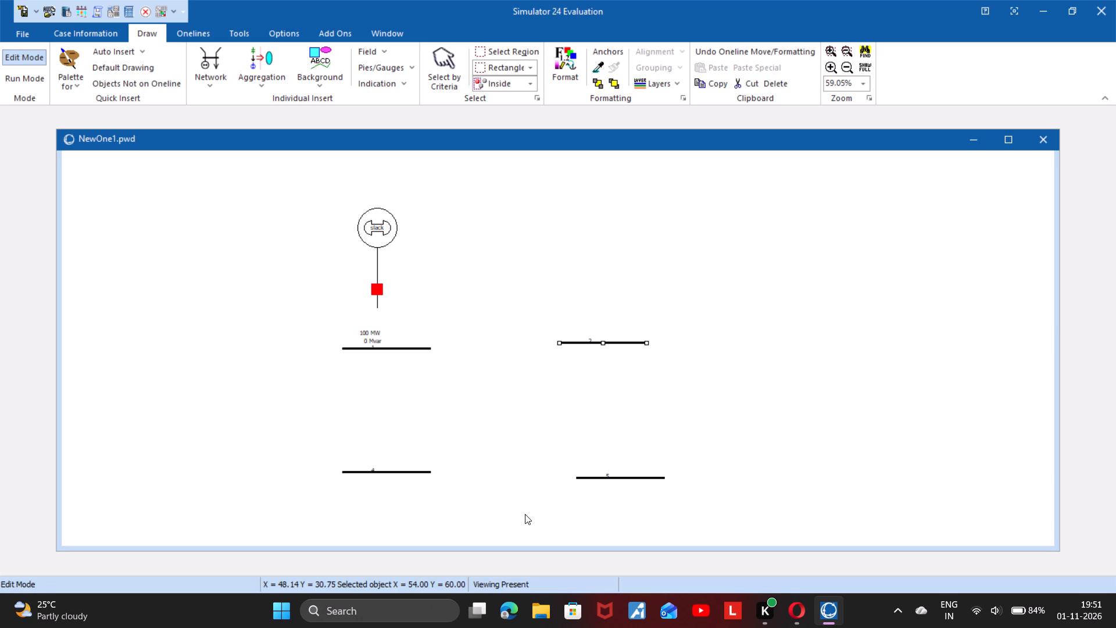
pyautogui.scroll(1, 525, 514)
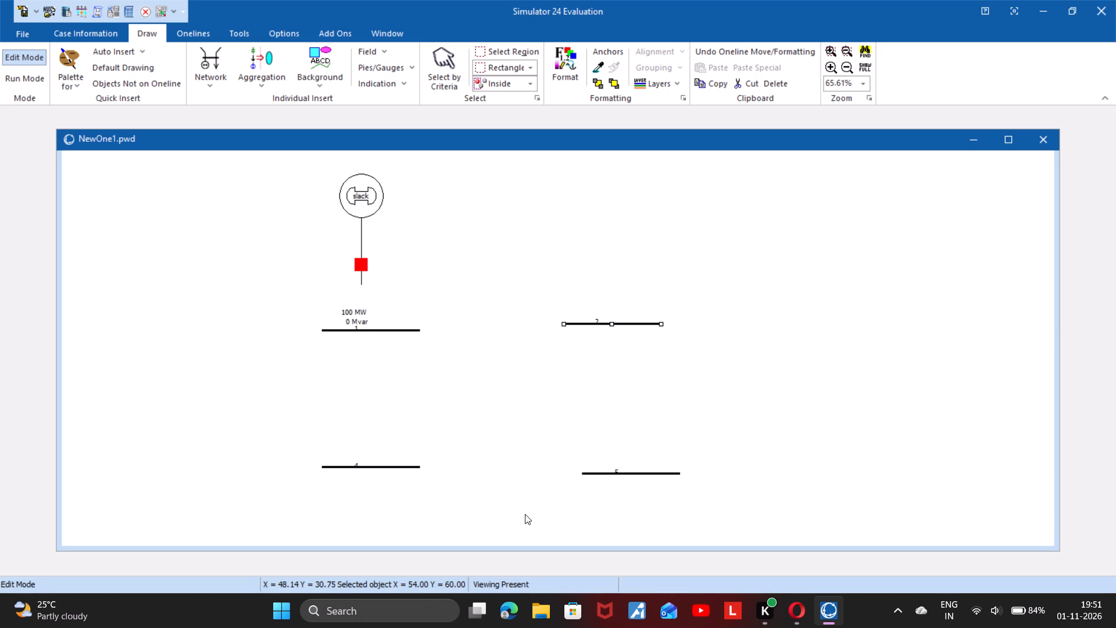
pyautogui.scroll(1, 525, 514)
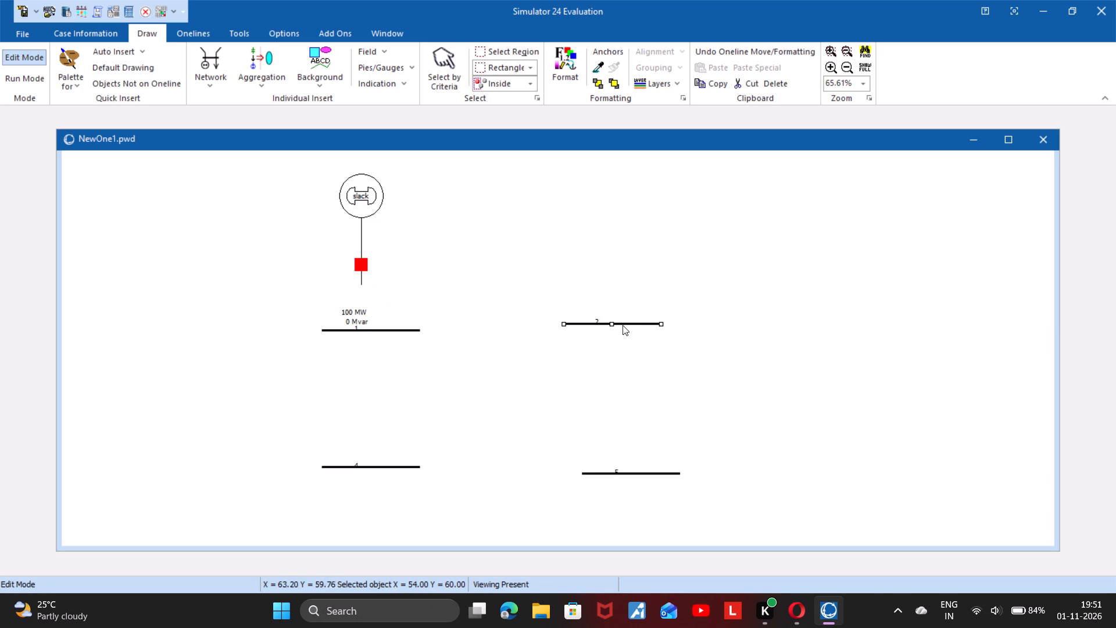
pyautogui.click(629, 323)
pyautogui.moveTo(647, 473); pyautogui.dragTo(633, 463)
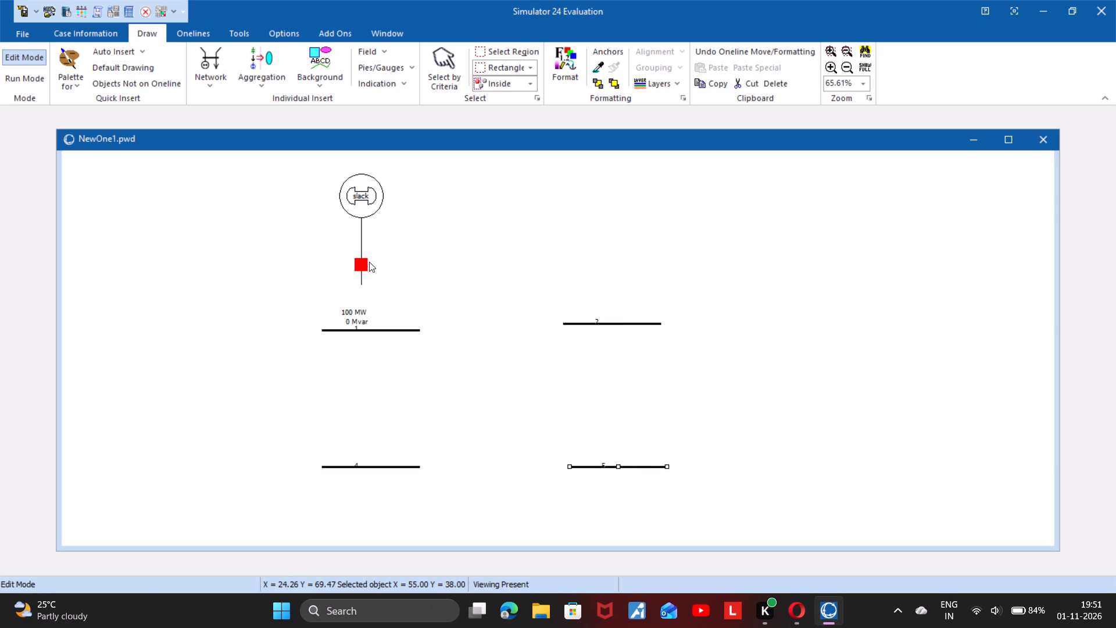
# Shorten the bus 1 generator symbol by raising its lower end to about Y 72.
pyautogui.click(369, 262)
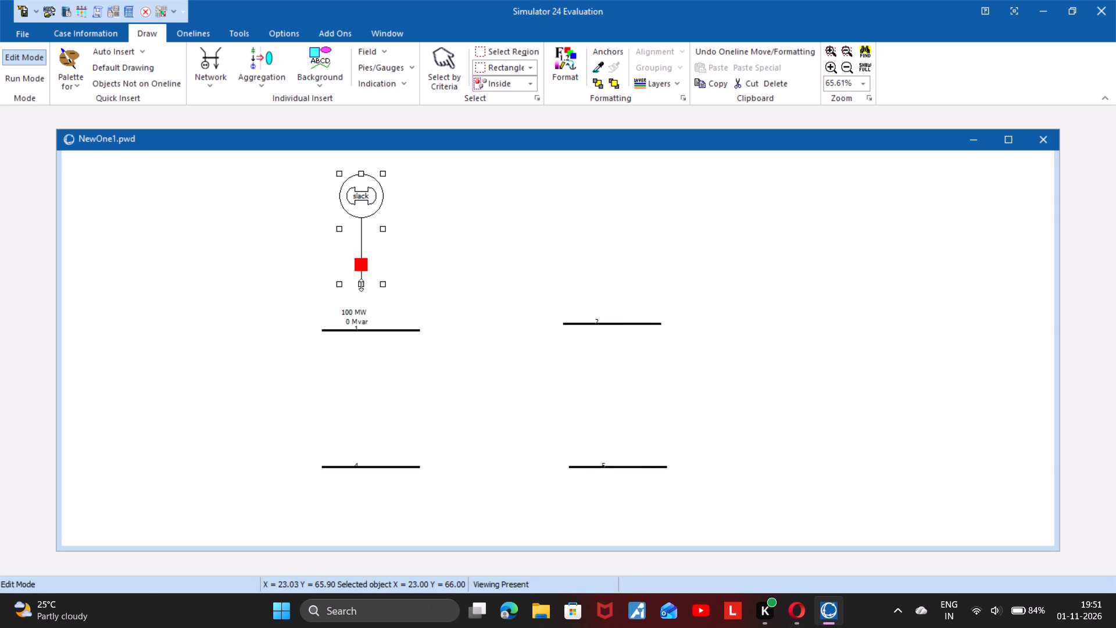
pyautogui.moveTo(361, 285); pyautogui.dragTo(361, 248)
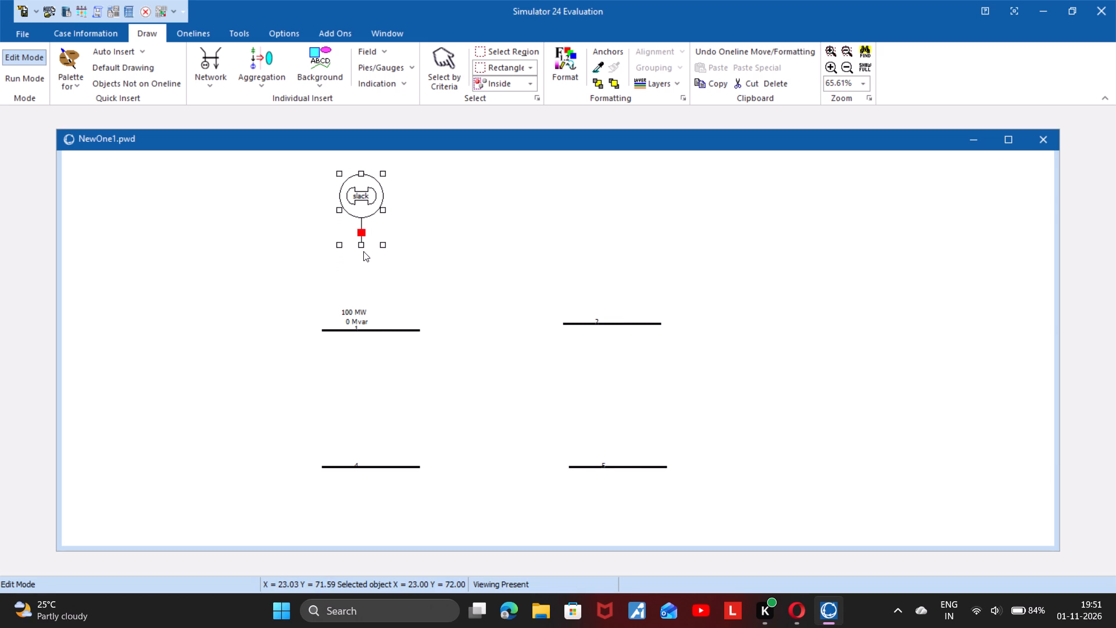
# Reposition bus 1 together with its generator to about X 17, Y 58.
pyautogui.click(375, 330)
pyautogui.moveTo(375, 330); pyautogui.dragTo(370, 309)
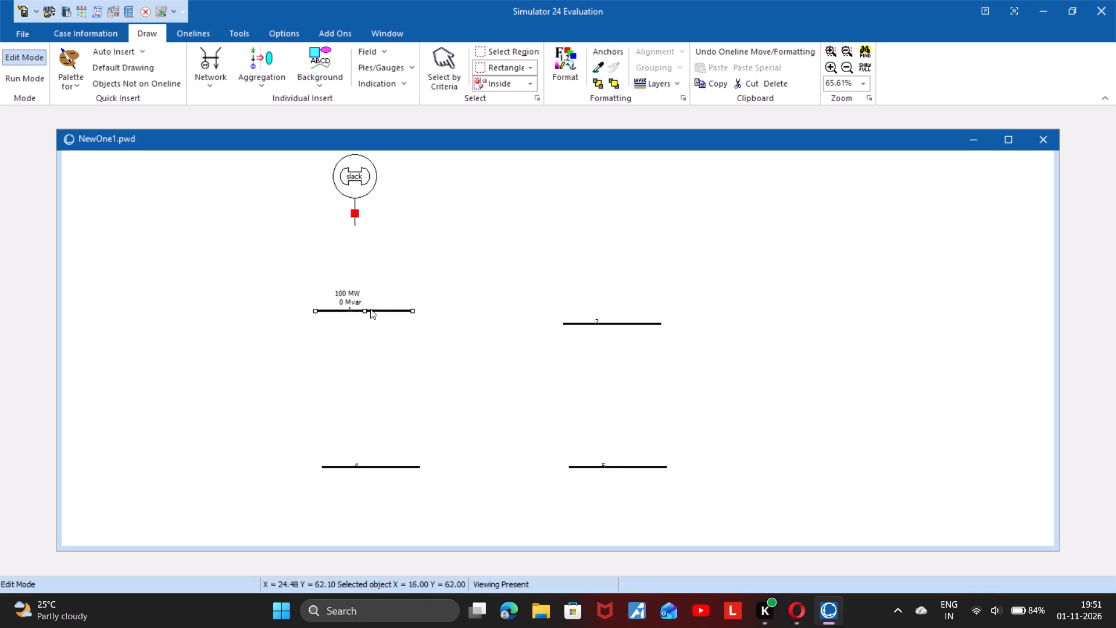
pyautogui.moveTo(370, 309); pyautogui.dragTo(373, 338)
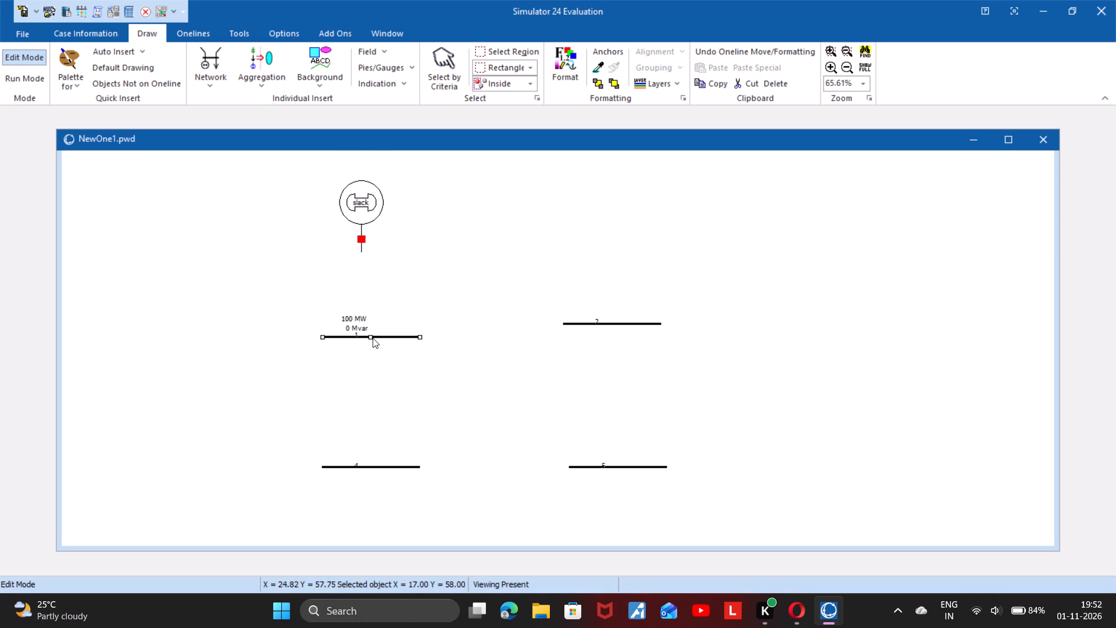
# Move the shortened slack generator down closer to the bus 1 bar.
pyautogui.click(365, 199)
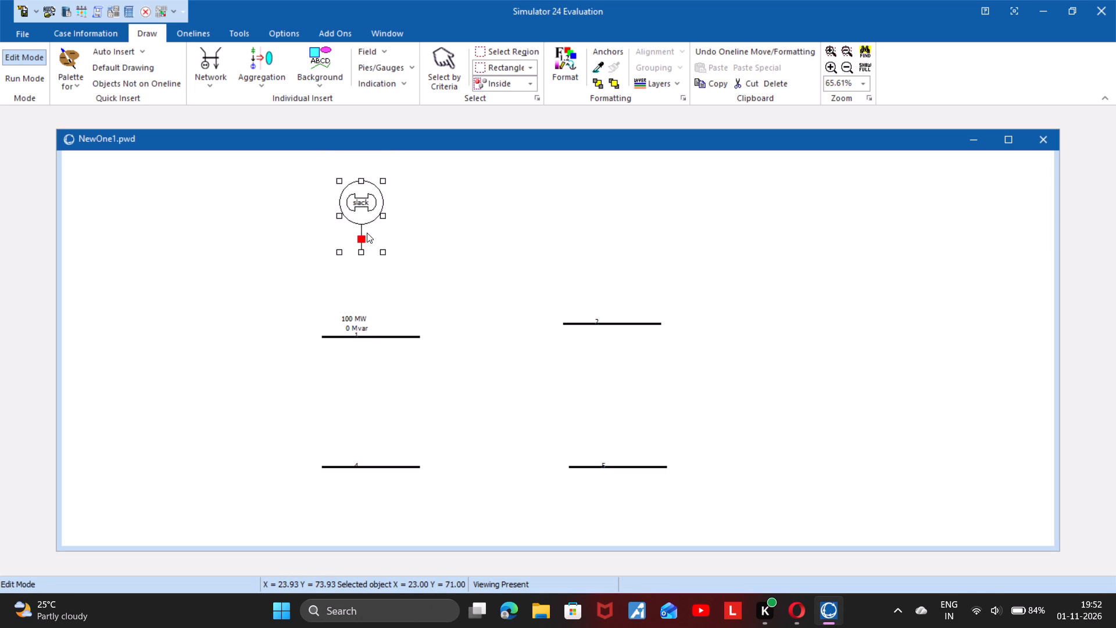
pyautogui.moveTo(364, 205); pyautogui.dragTo(369, 253)
# Move bus 1 with its generator to about X 18, Y 60, level with bus 2.
pyautogui.moveTo(385, 334); pyautogui.dragTo(367, 283)
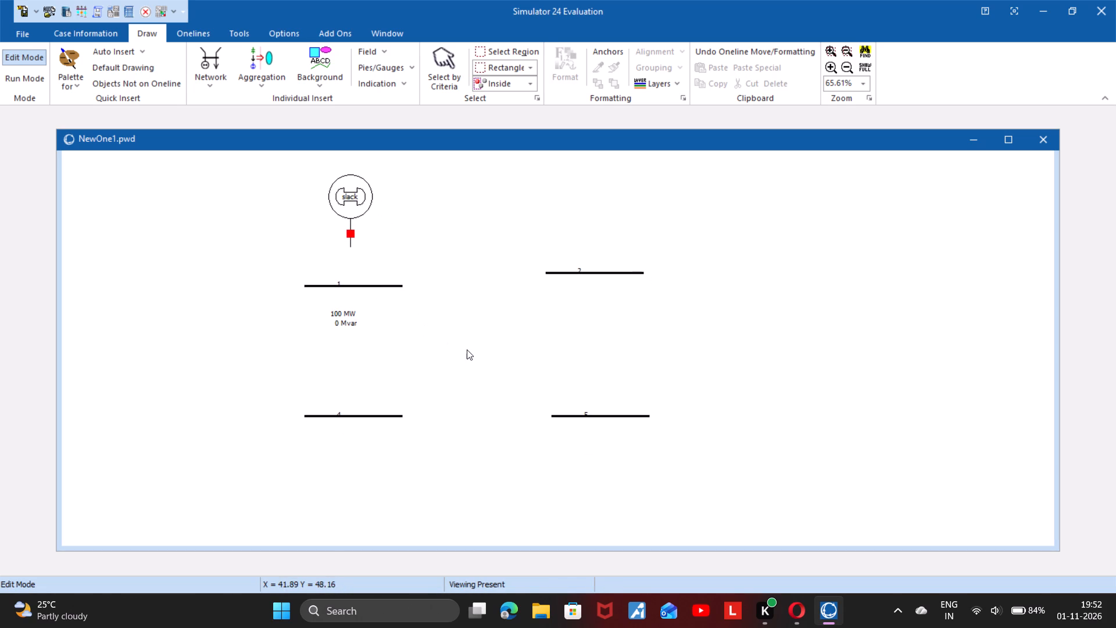
pyautogui.click(351, 287)
pyautogui.moveTo(351, 287); pyautogui.dragTo(353, 269)
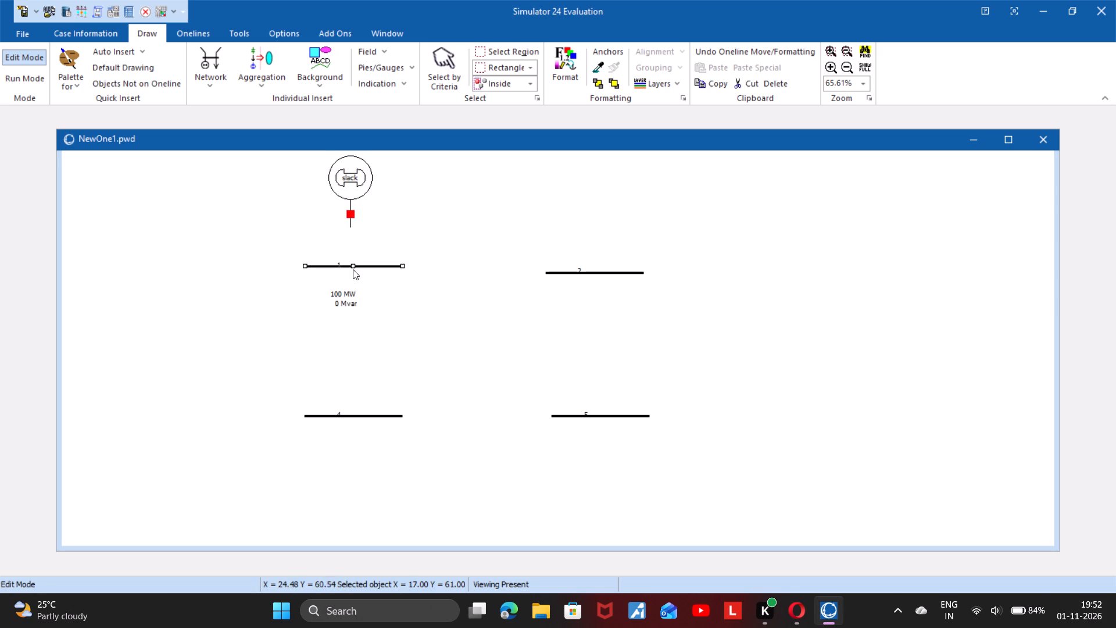
pyautogui.moveTo(353, 269); pyautogui.dragTo(359, 274)
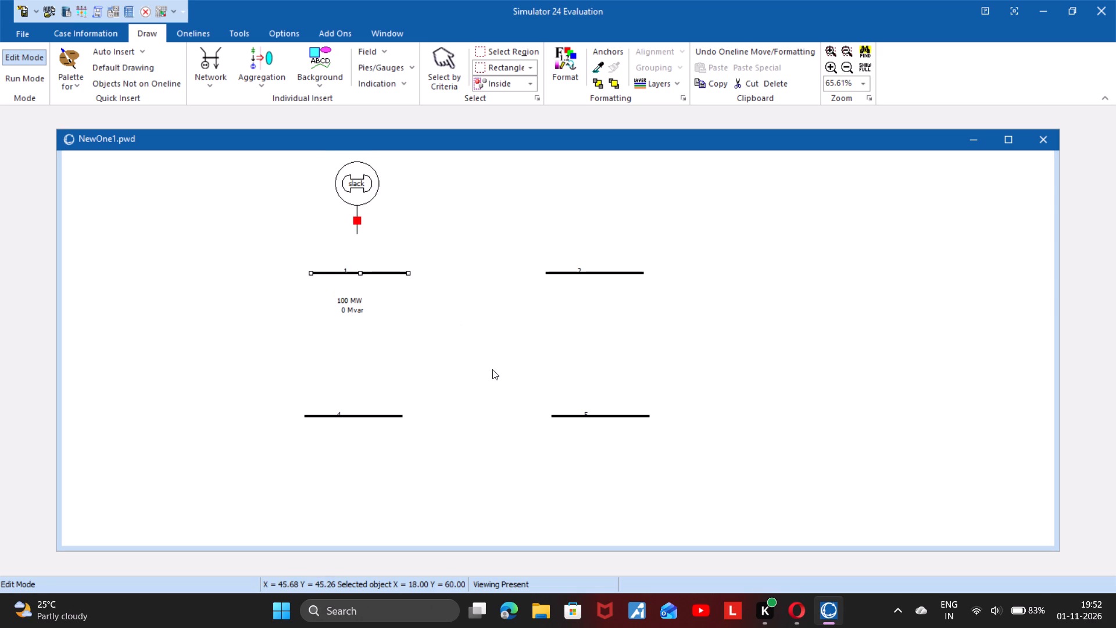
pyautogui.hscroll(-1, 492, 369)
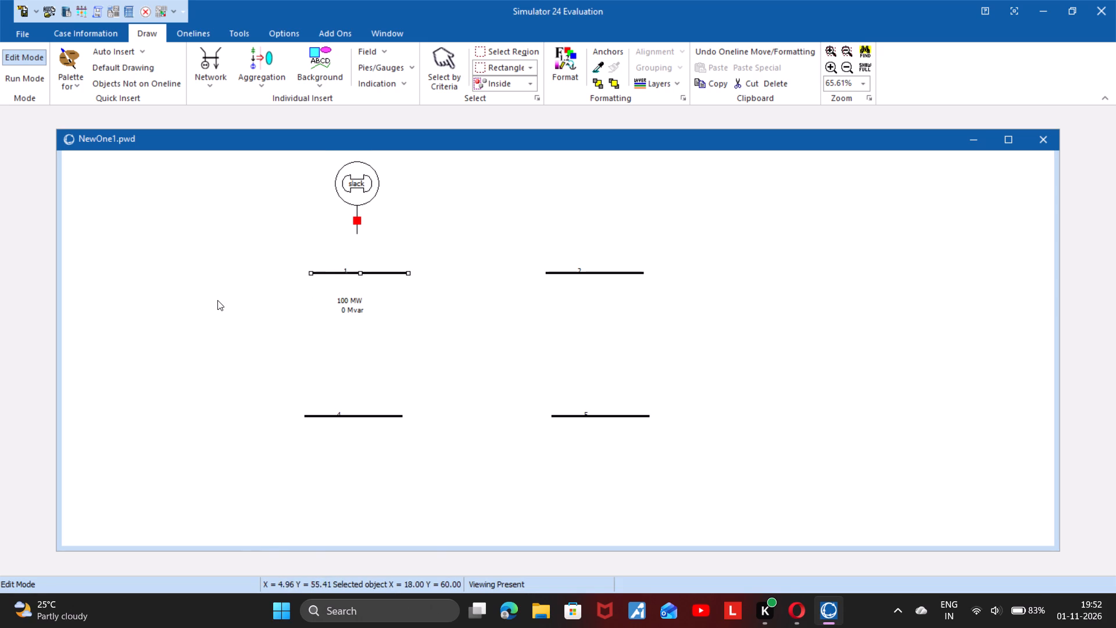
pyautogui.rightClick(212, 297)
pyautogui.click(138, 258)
# Insert a new generator on the oneline just below bus 5, attached to bus 5.
pyautogui.click(208, 65)
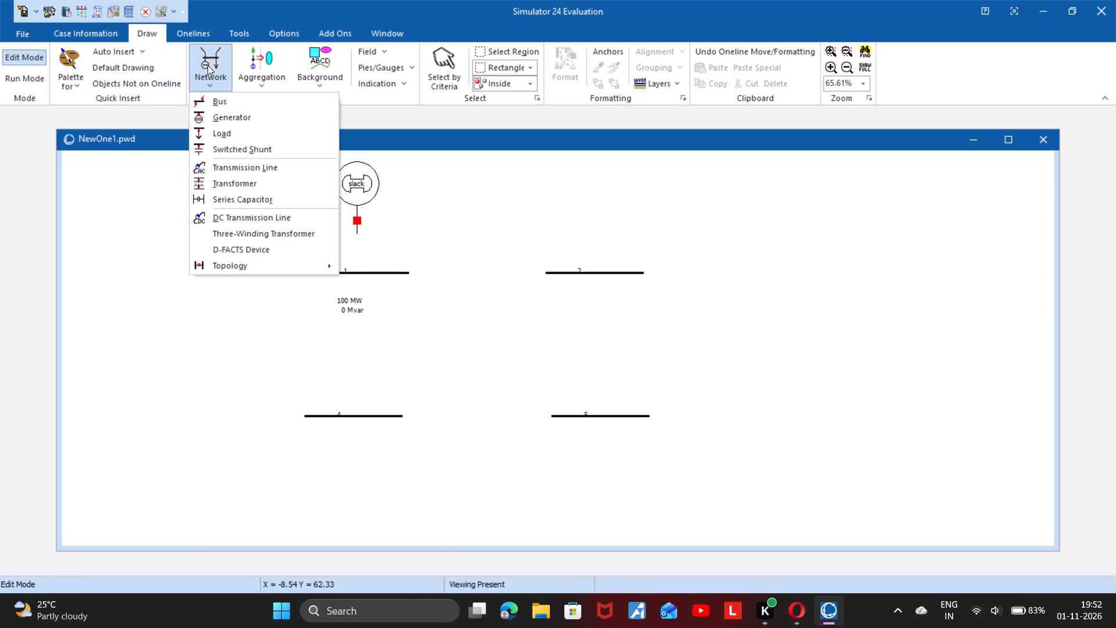
pyautogui.click(223, 119)
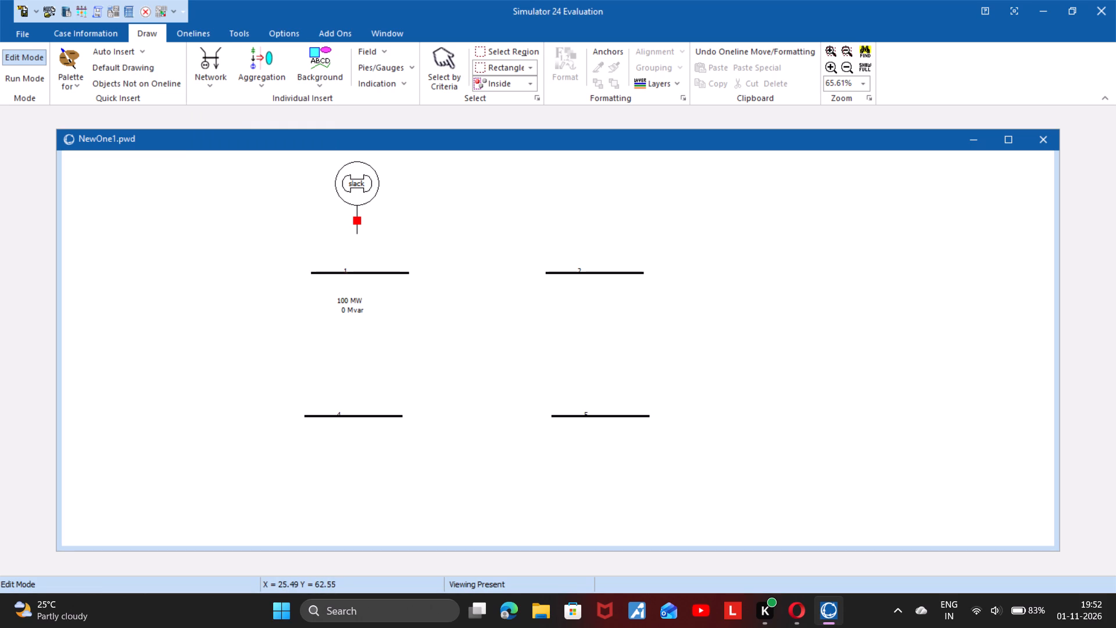
pyautogui.click(209, 69)
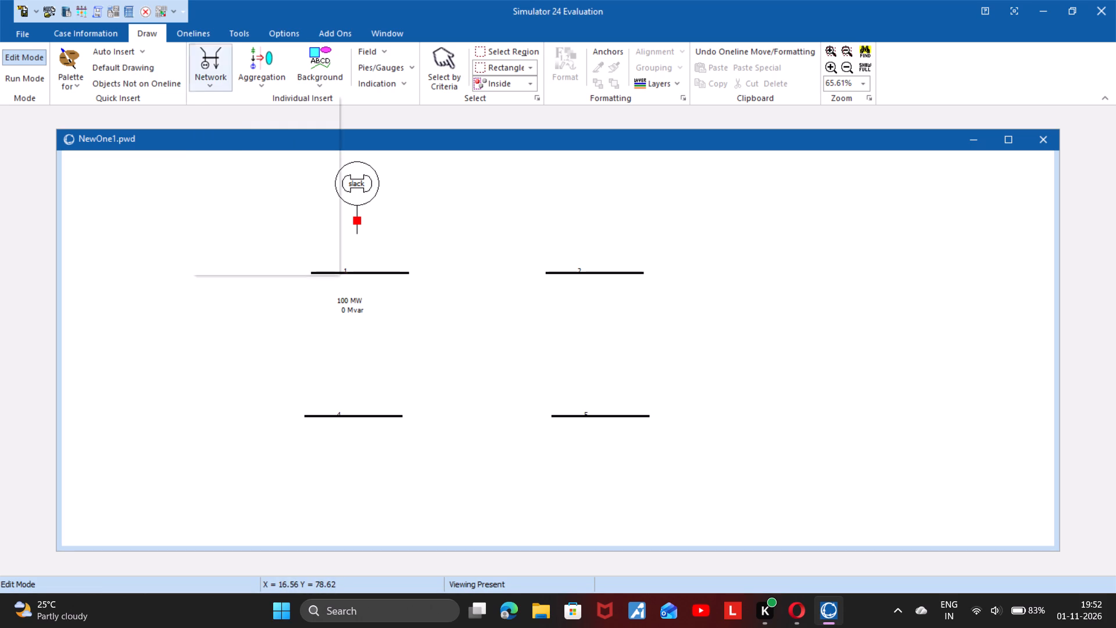
pyautogui.click(603, 489)
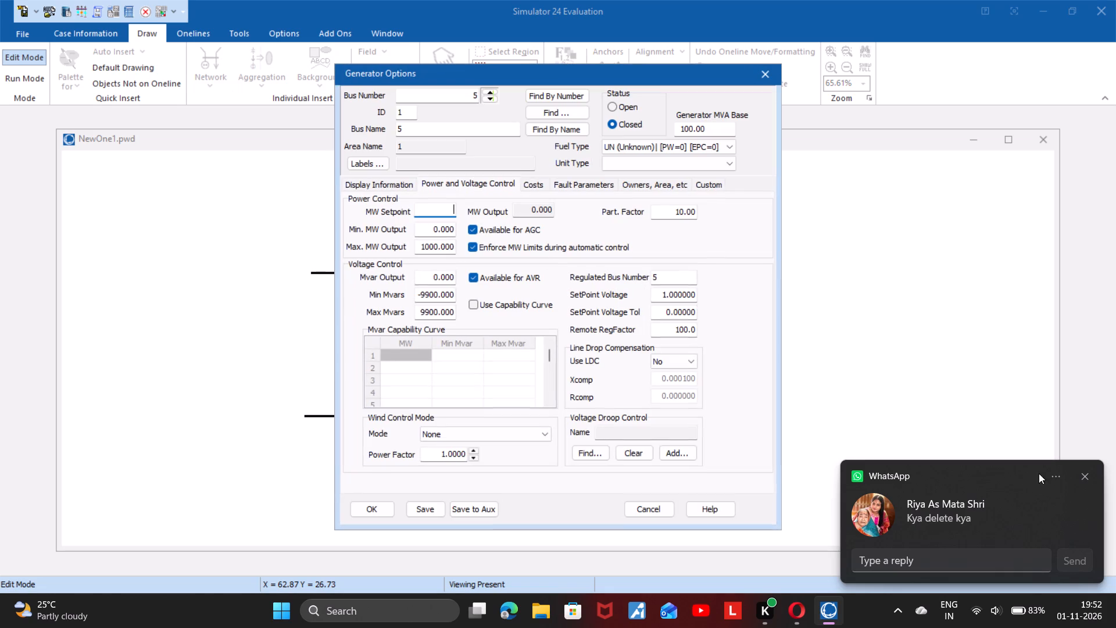
pyautogui.click(1079, 473)
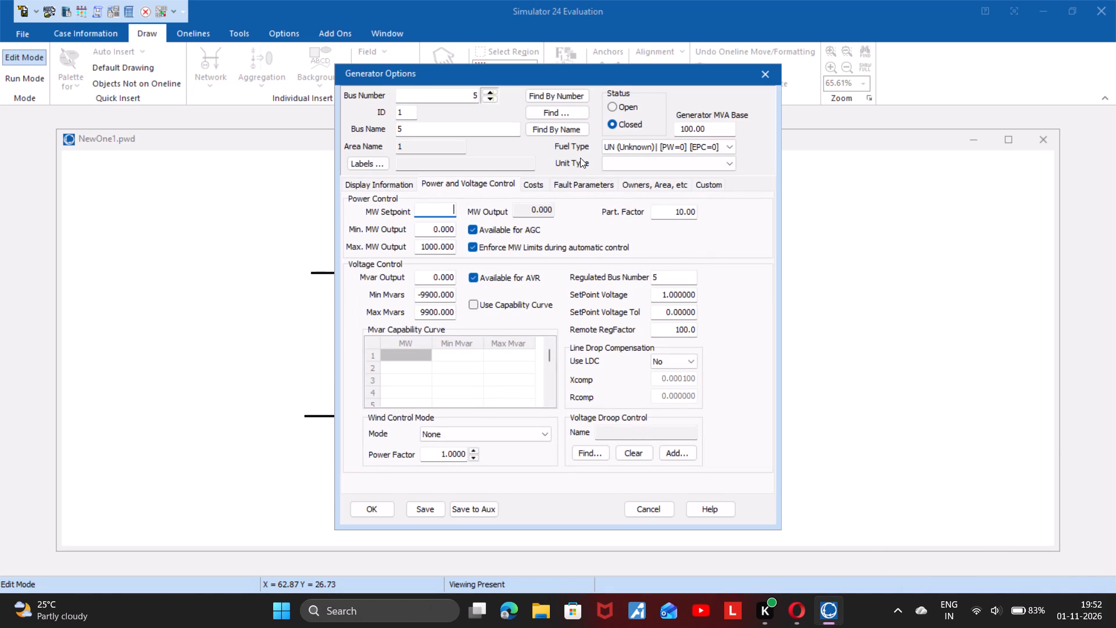
# Set the bus 5 generator's setpoint voltage to 11.2.
pyautogui.click(665, 294)
pyautogui.press('1')
pyautogui.press('Right')
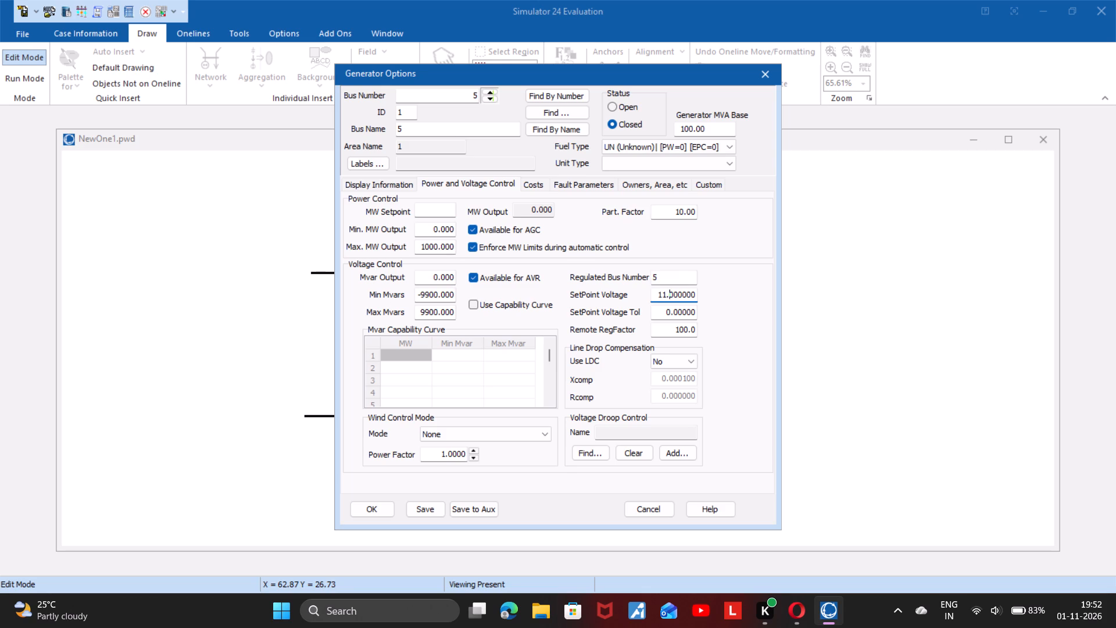
pyautogui.press('2')
pyautogui.press('Right')
pyautogui.press('Right')
pyautogui.press('Right')
pyautogui.press('Right')
pyautogui.press('Right')
pyautogui.press('Right')
pyautogui.press('BackSpace')
pyautogui.press('BackSpace')
pyautogui.press('BackSpace')
pyautogui.press('BackSpace')
pyautogui.press('BackSpace')
pyautogui.press('BackSpace')
# Set the bus 5 generator's MW setpoint to 100 and accept the generator options.
pyautogui.click(439, 208)
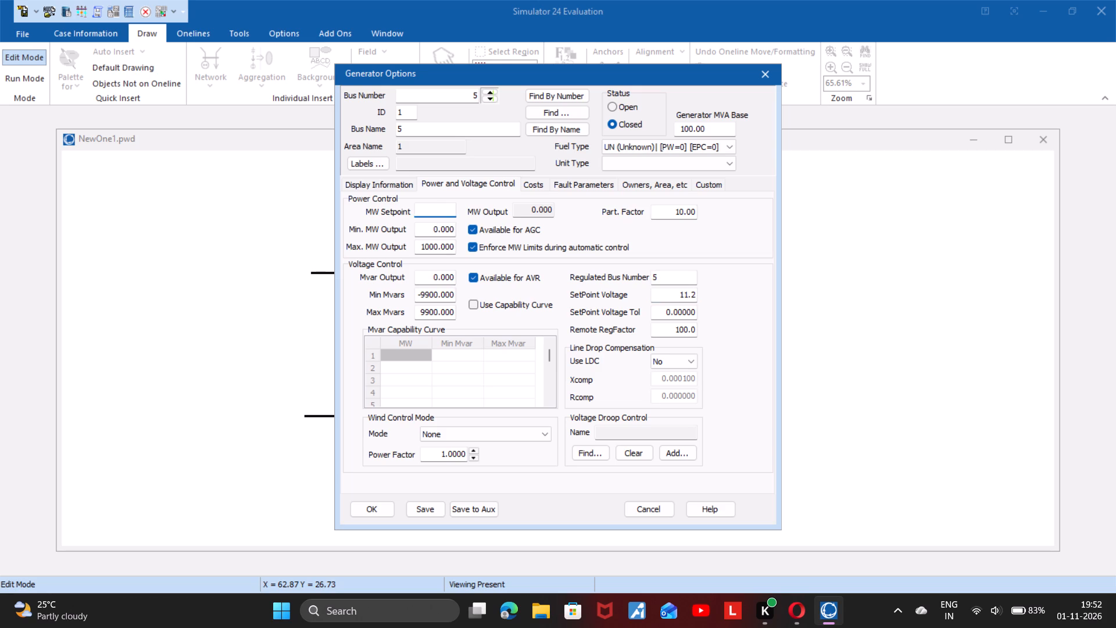
pyautogui.write('100')
pyautogui.click(370, 504)
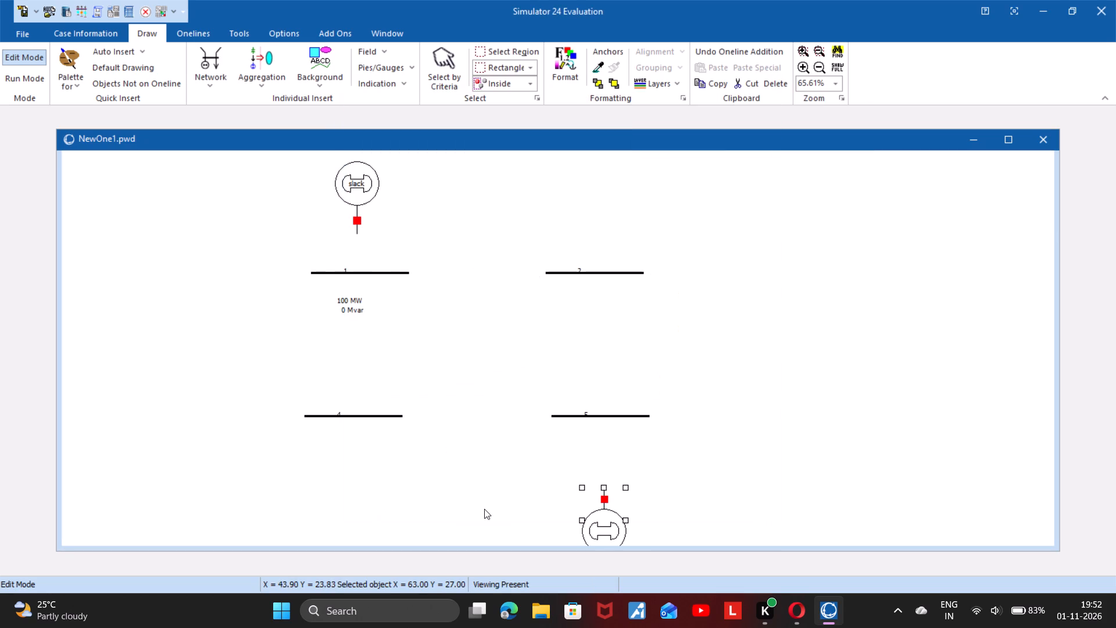
# Move the bus 5 generator up toward its bus and extend its upper end to the bar at about X 62, Y 38.
pyautogui.moveTo(606, 530); pyautogui.dragTo(599, 497)
pyautogui.moveTo(598, 456); pyautogui.dragTo(597, 420)
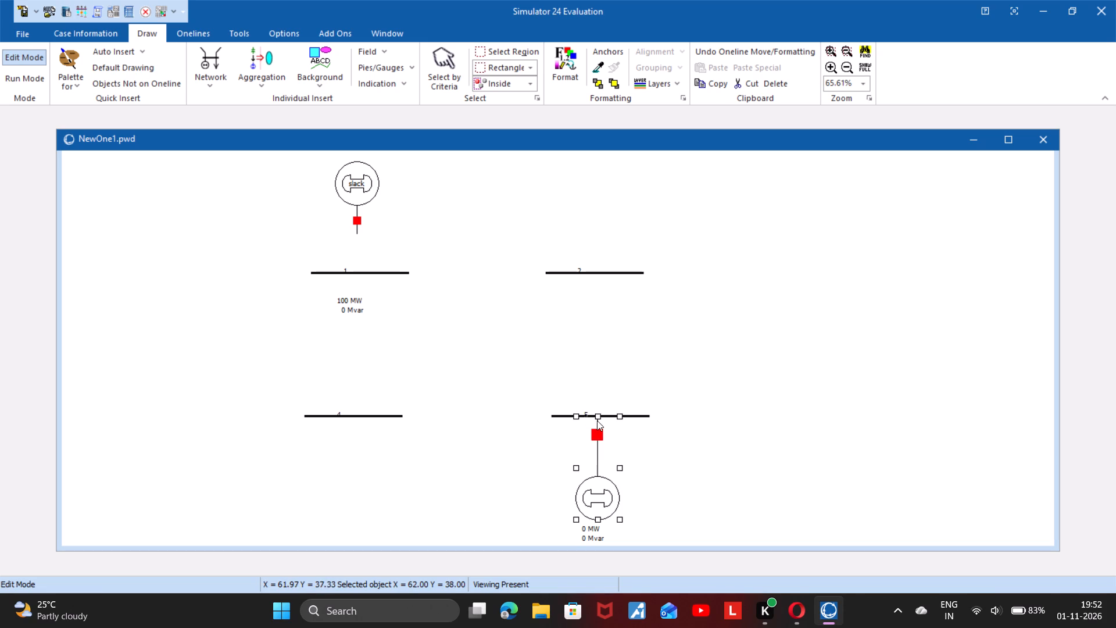
pyautogui.click(683, 453)
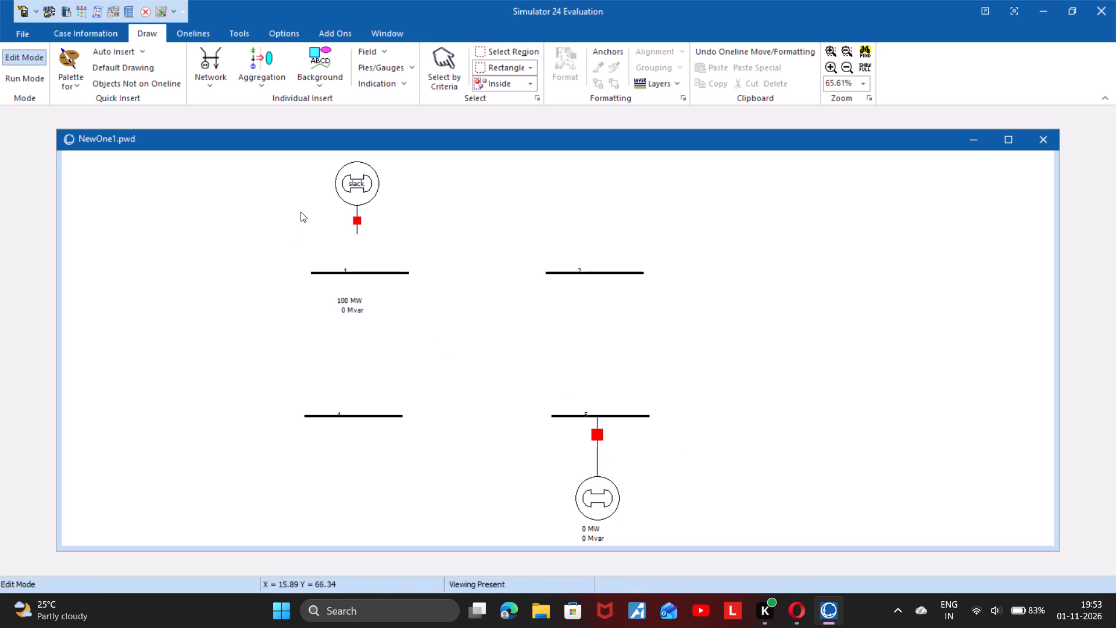
# Extend the slack generator's lower end down to the bus 1 bar at about Y 60.
pyautogui.click(354, 196)
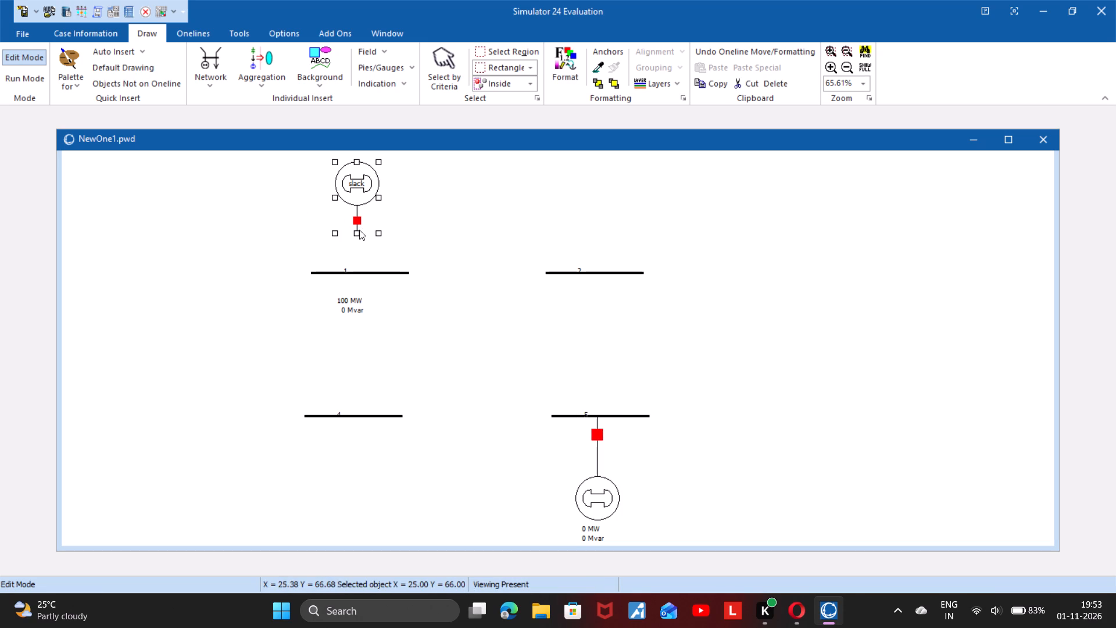
pyautogui.moveTo(357, 233); pyautogui.dragTo(357, 272)
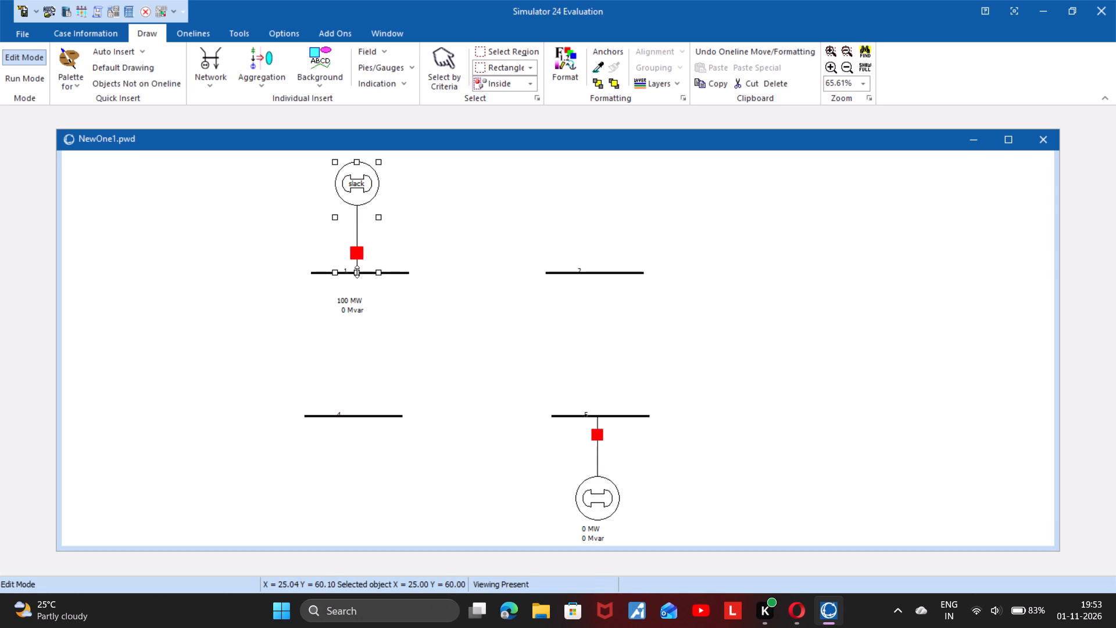
pyautogui.click(279, 331)
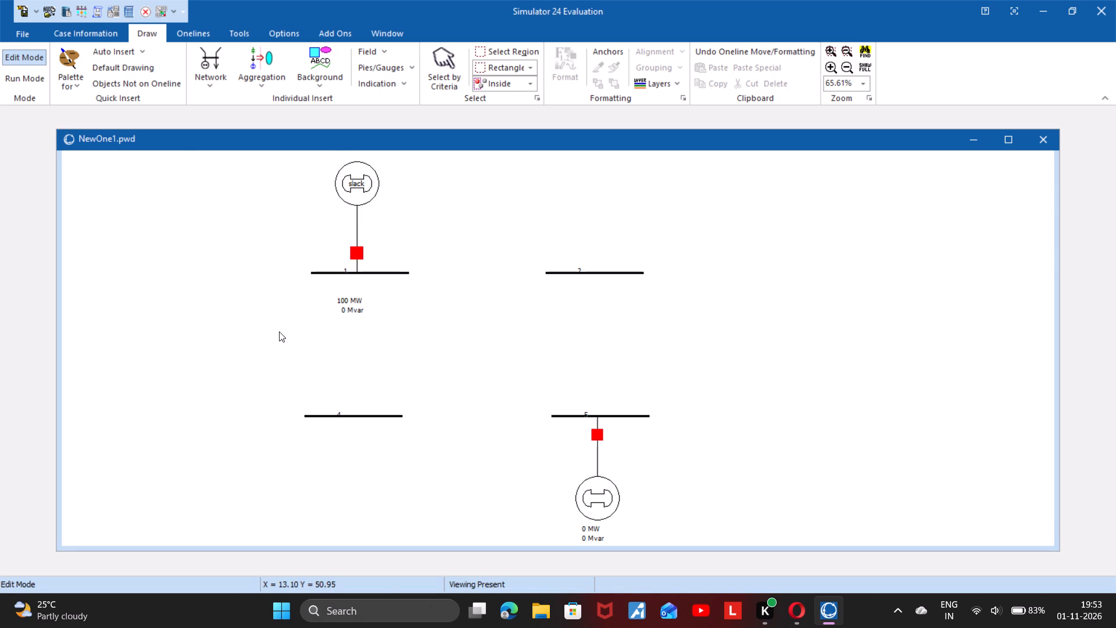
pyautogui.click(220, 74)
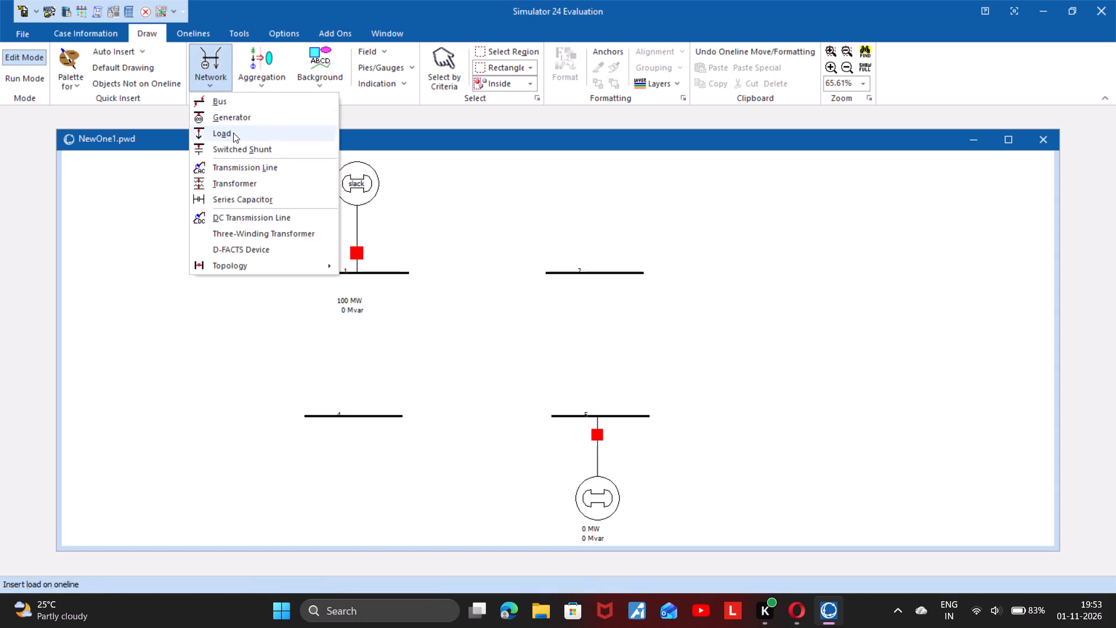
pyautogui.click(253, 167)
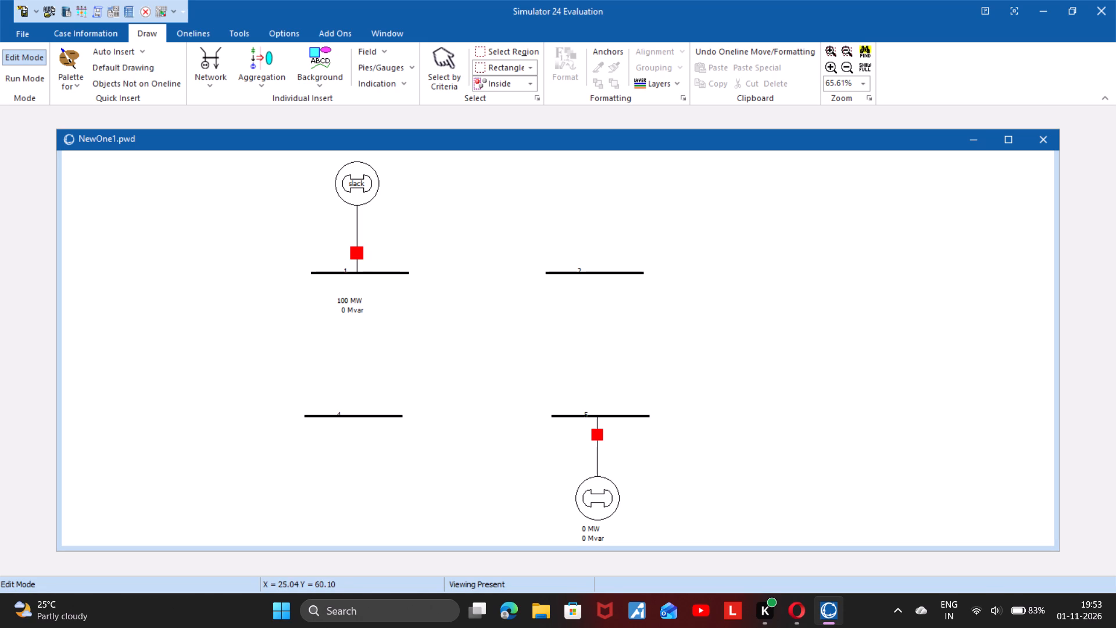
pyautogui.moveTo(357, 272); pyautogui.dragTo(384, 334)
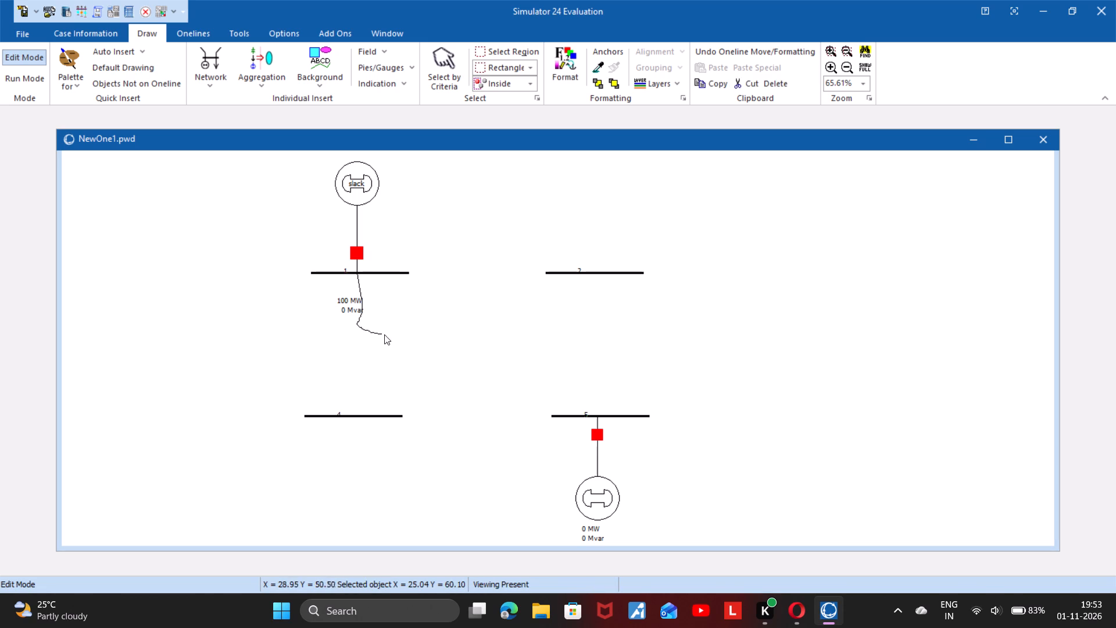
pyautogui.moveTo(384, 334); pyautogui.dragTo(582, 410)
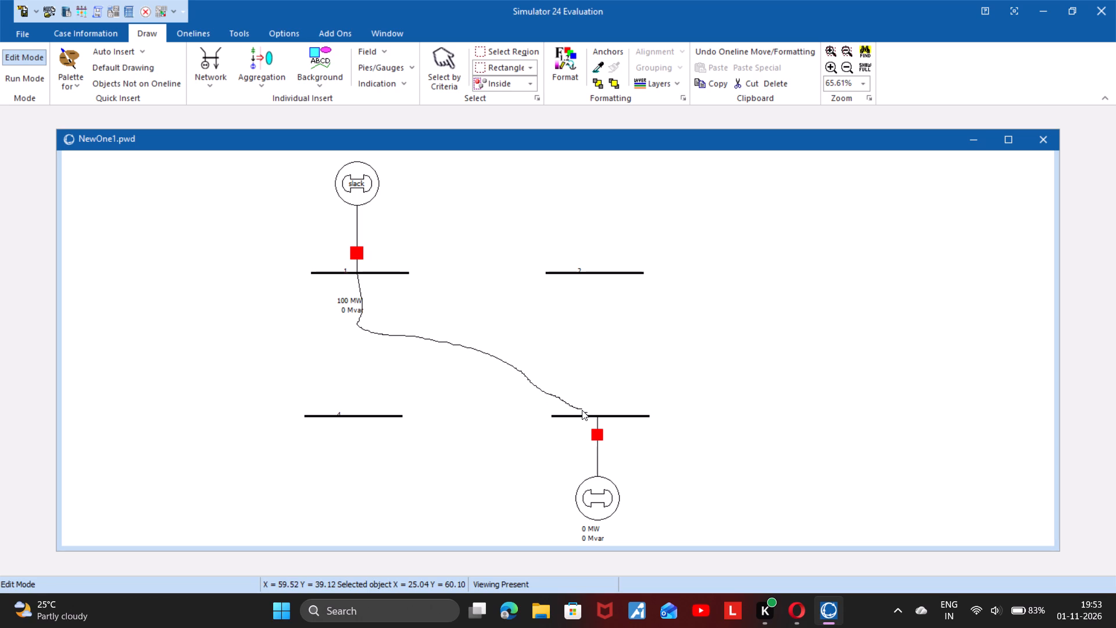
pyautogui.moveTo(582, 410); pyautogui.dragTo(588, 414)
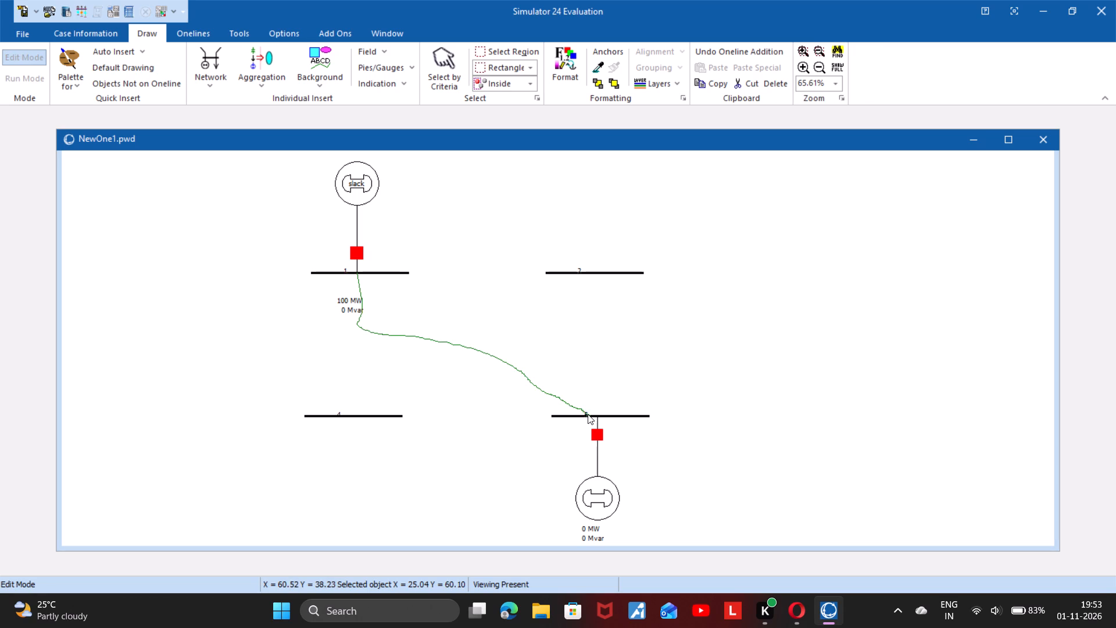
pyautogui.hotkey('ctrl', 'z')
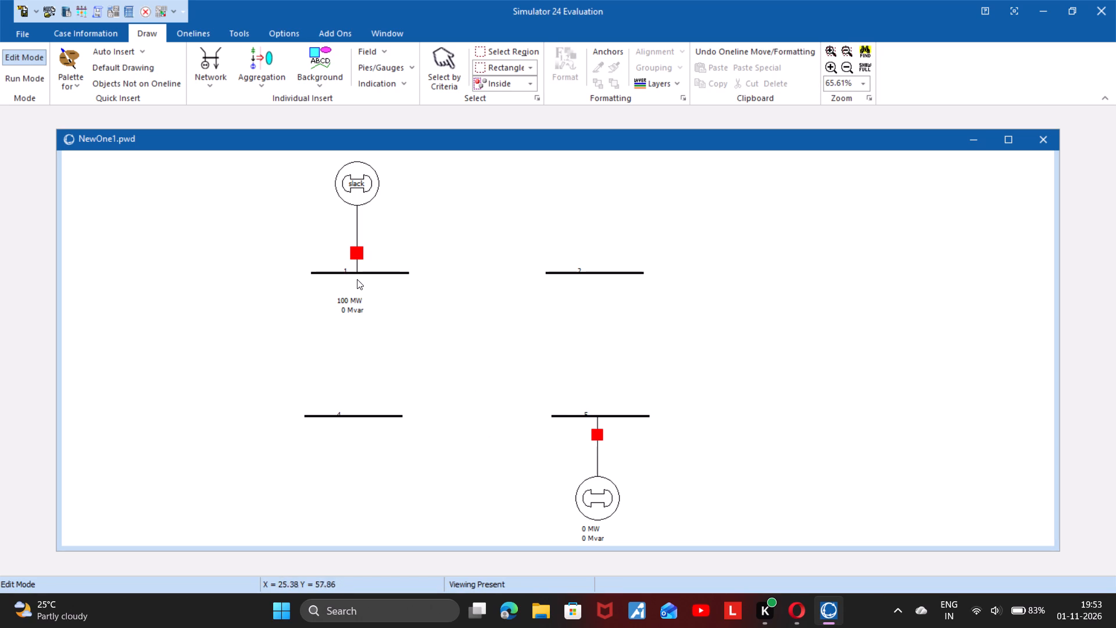
# Draw a transmission line from bus 1 at about X 25, Y 60 to bus 5 at about X 59, Y 38, with two intermediate bends.
pyautogui.click(209, 56)
pyautogui.click(215, 69)
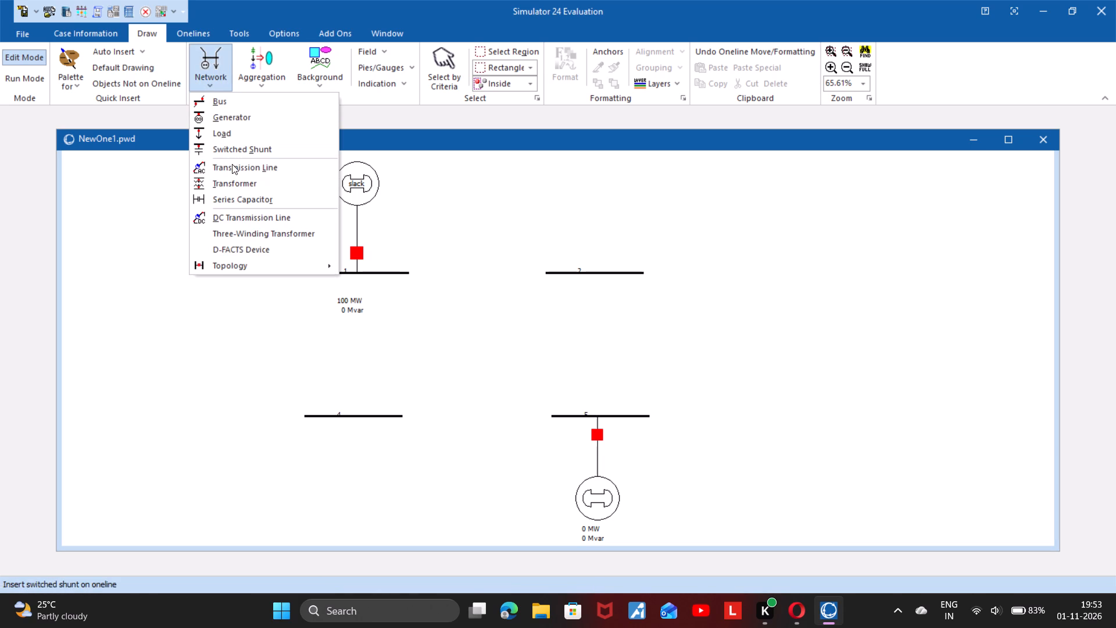
pyautogui.click(232, 164)
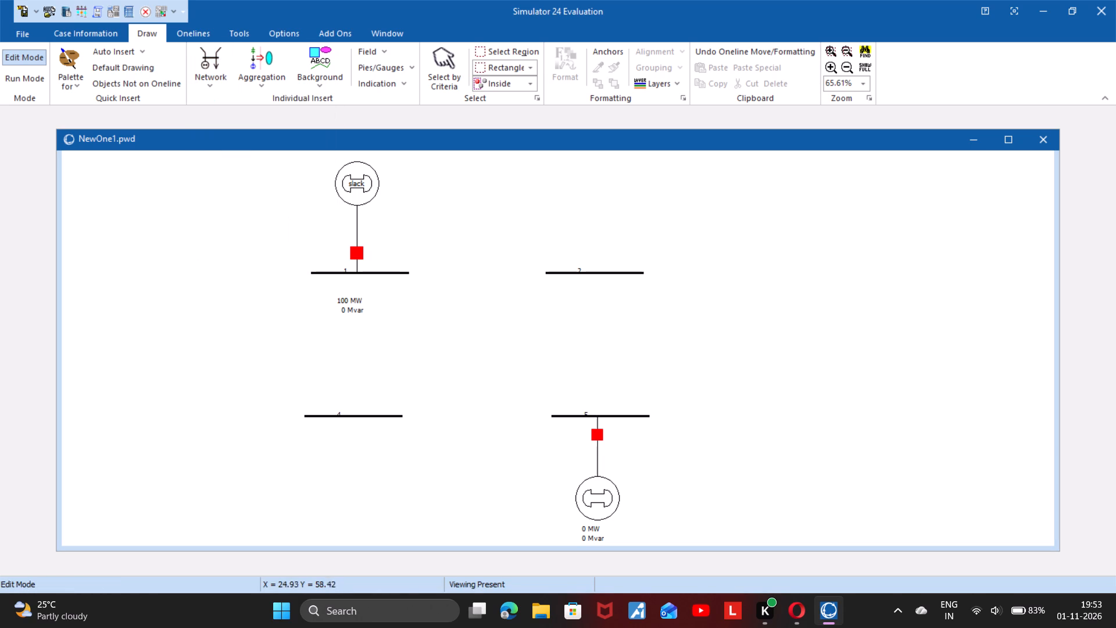
pyautogui.click(357, 272)
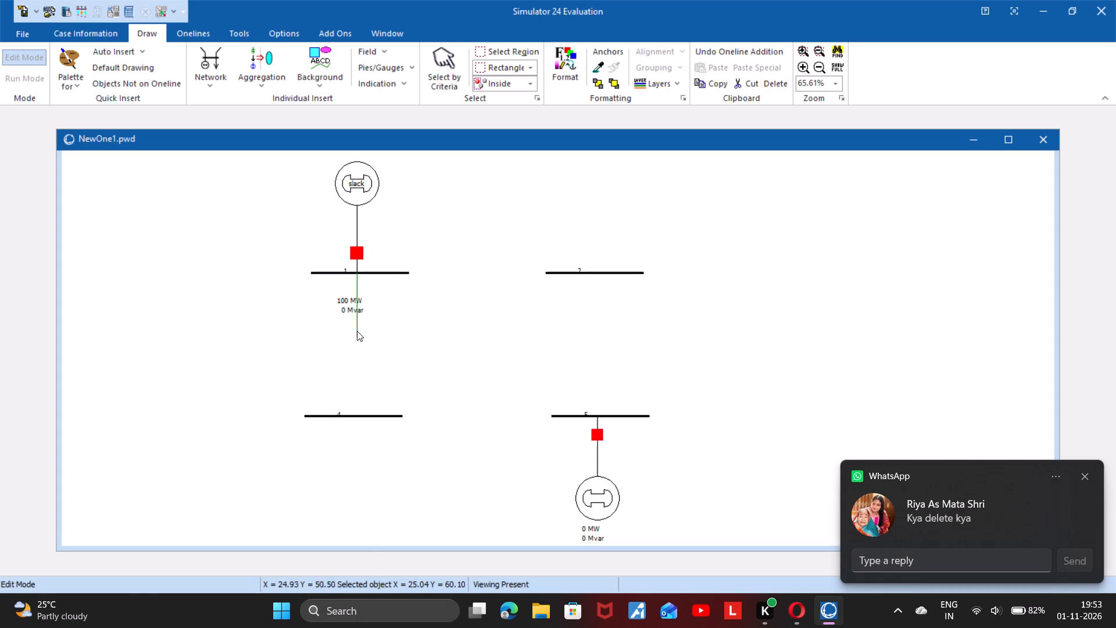
pyautogui.click(357, 324)
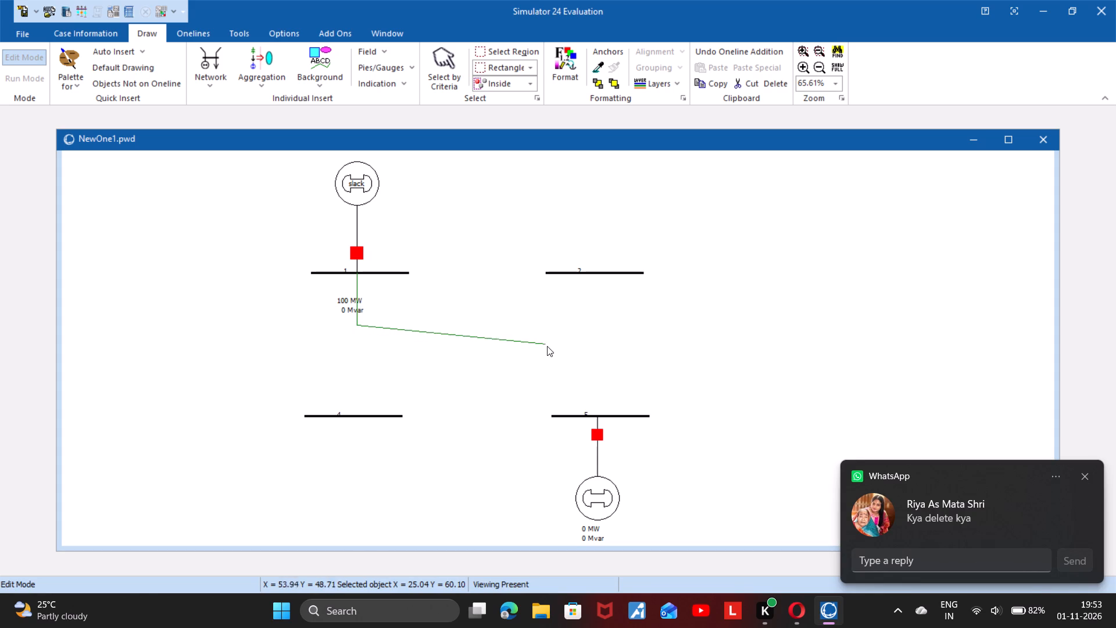
pyautogui.click(578, 351)
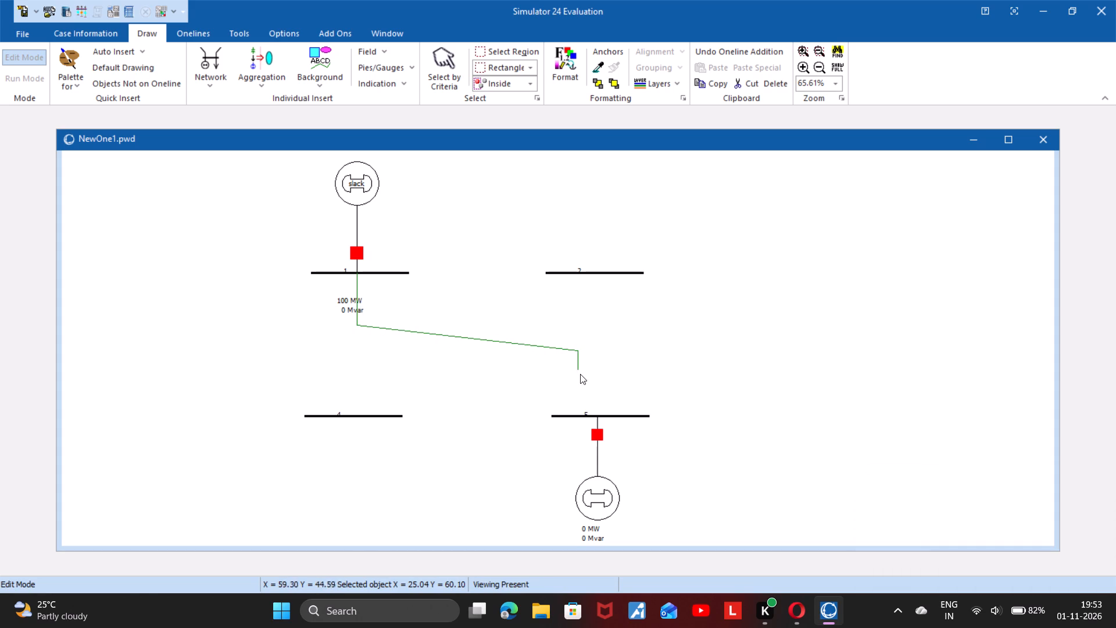
pyautogui.click(581, 416)
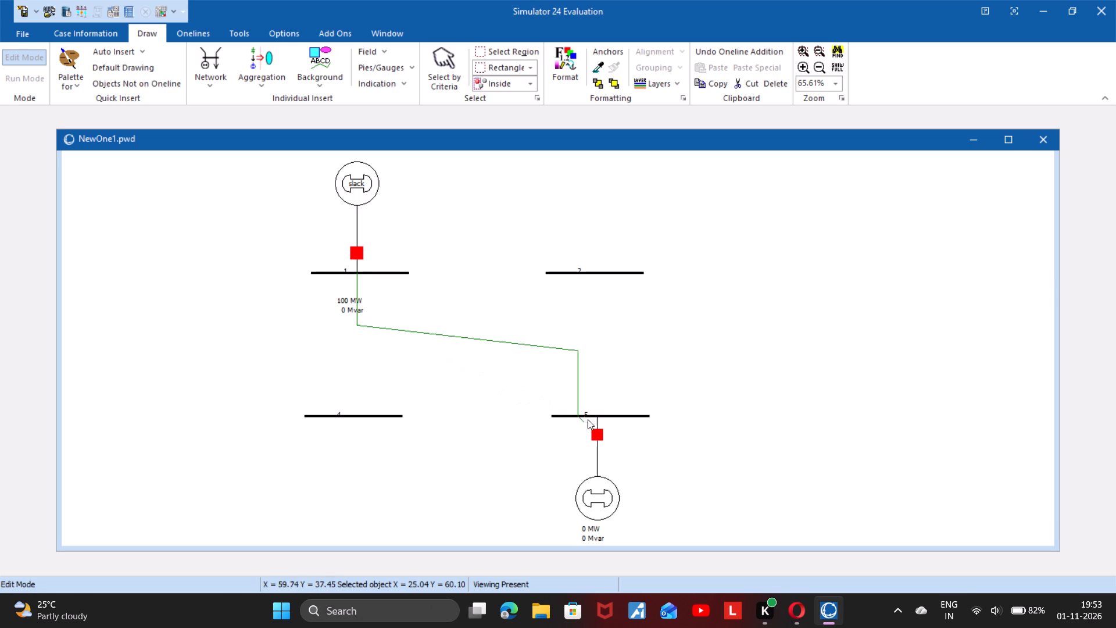
pyautogui.click(578, 413)
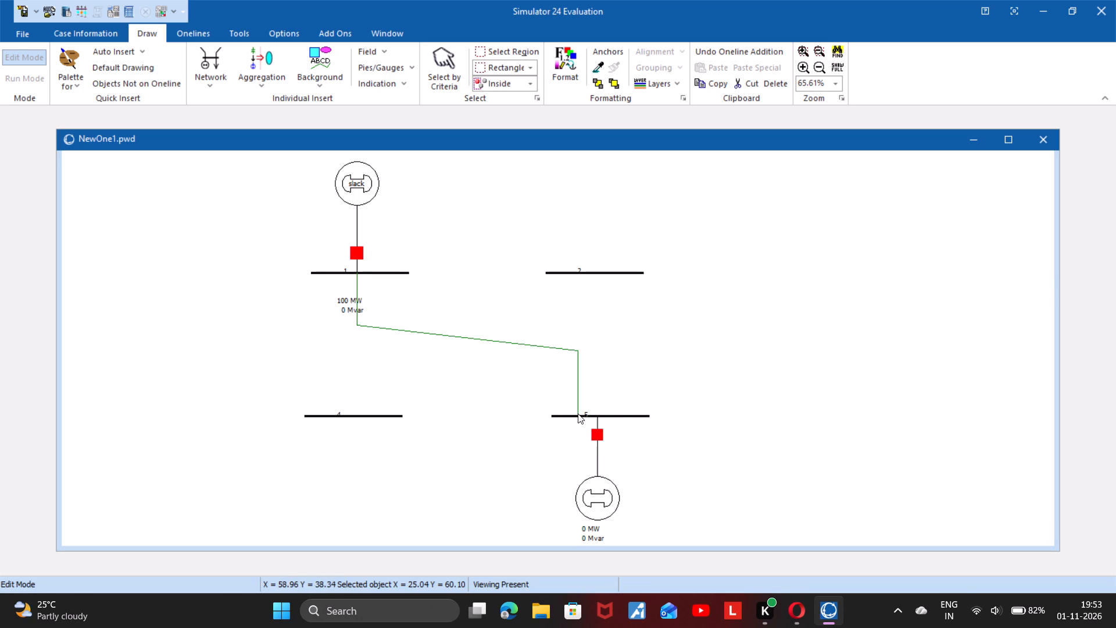
pyautogui.doubleClick(578, 417)
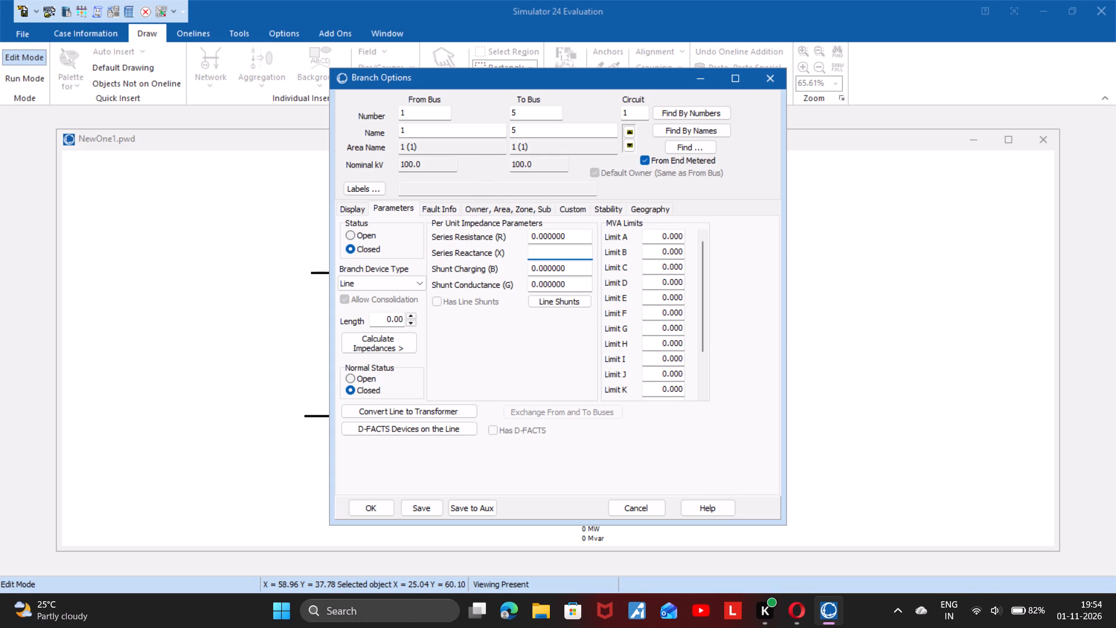
# Set the series reactance (X) of the bus 1 to bus 5 line to 0.20 and accept the branch options.
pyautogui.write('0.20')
pyautogui.click(381, 505)
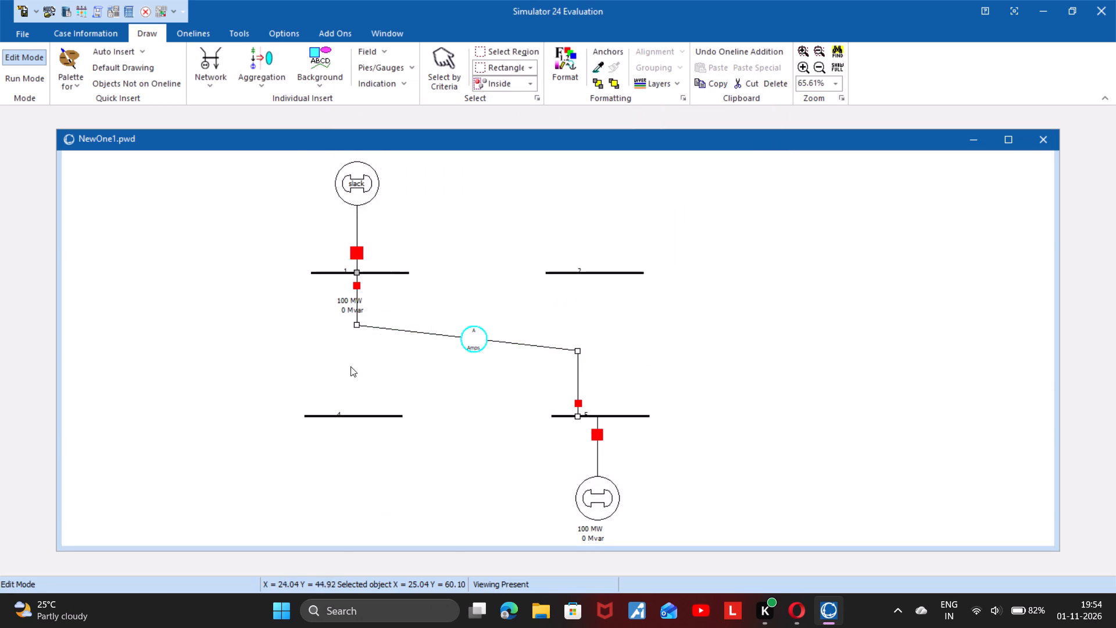
# Draw a transmission line from bus 1 to bus 2, routed just below the two bars.
pyautogui.click(215, 60)
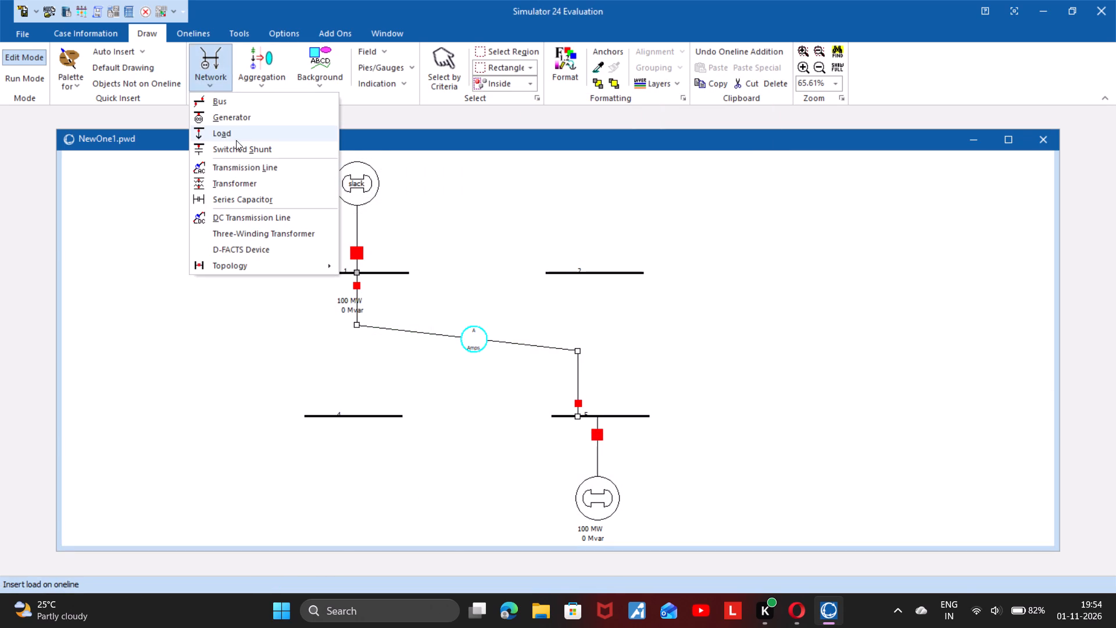
pyautogui.click(234, 166)
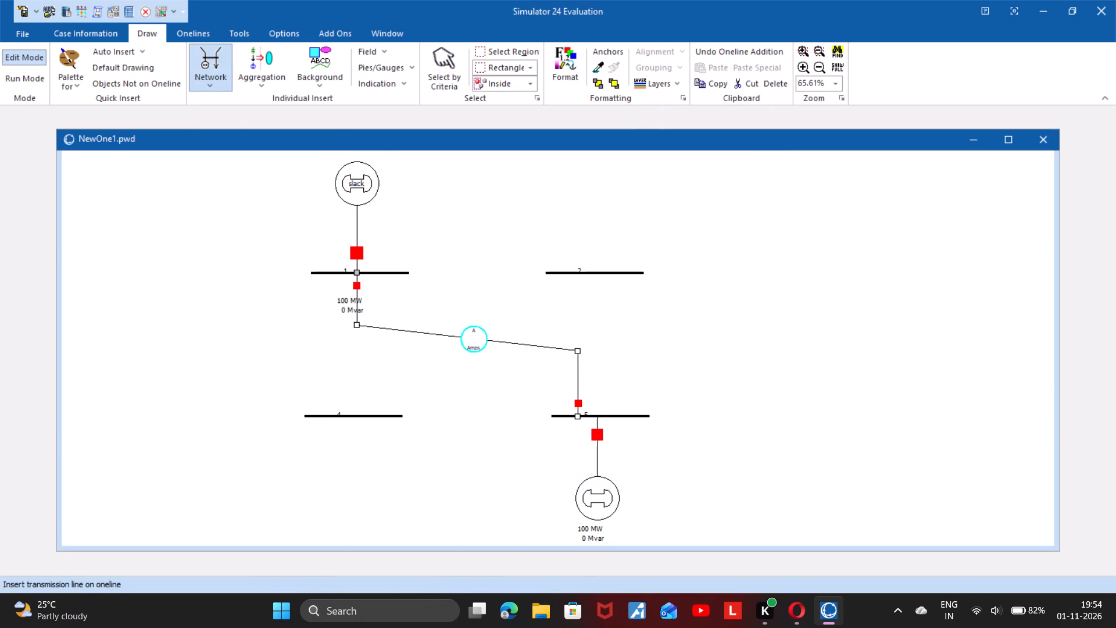
pyautogui.click(388, 274)
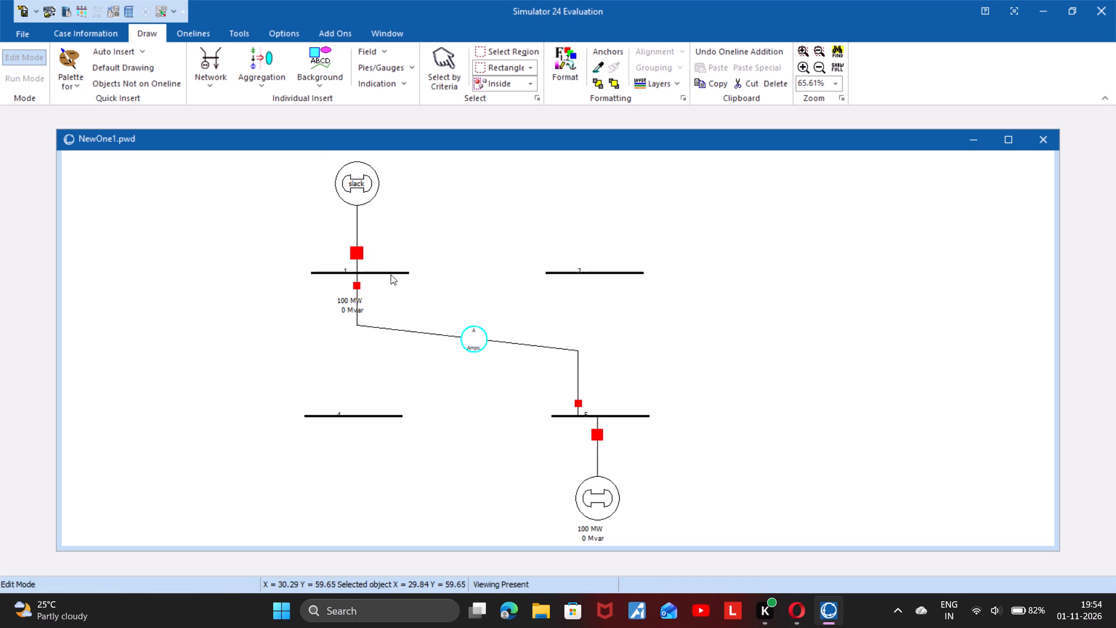
# Draw a transmission line from bus 1 to bus 2, routed just below both bars, with a series reactance of 0.20.
pyautogui.click(211, 74)
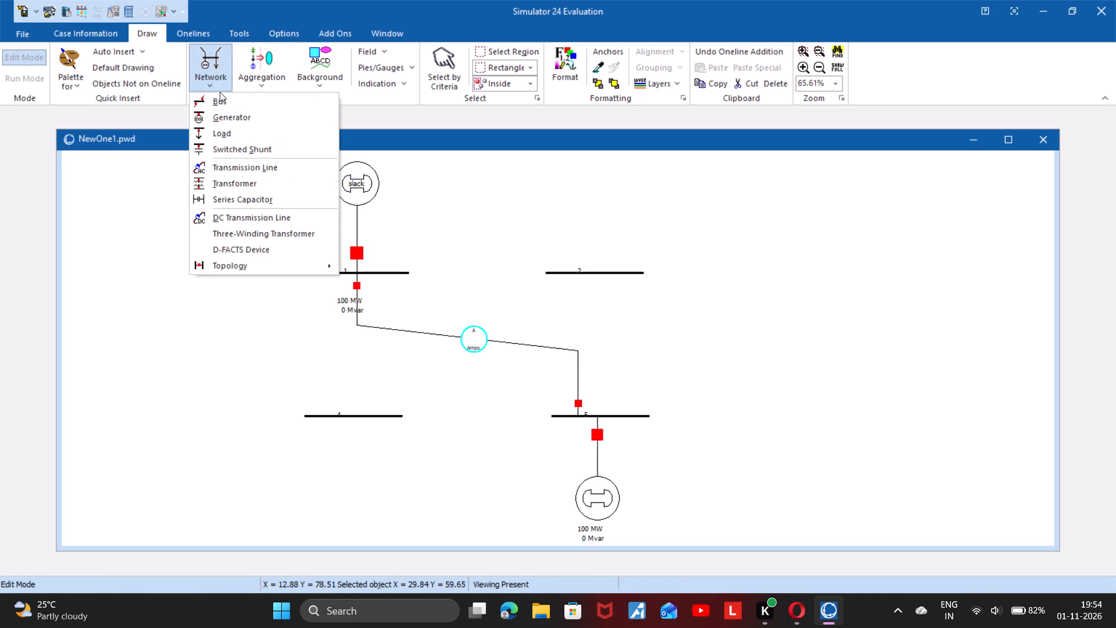
pyautogui.click(239, 160)
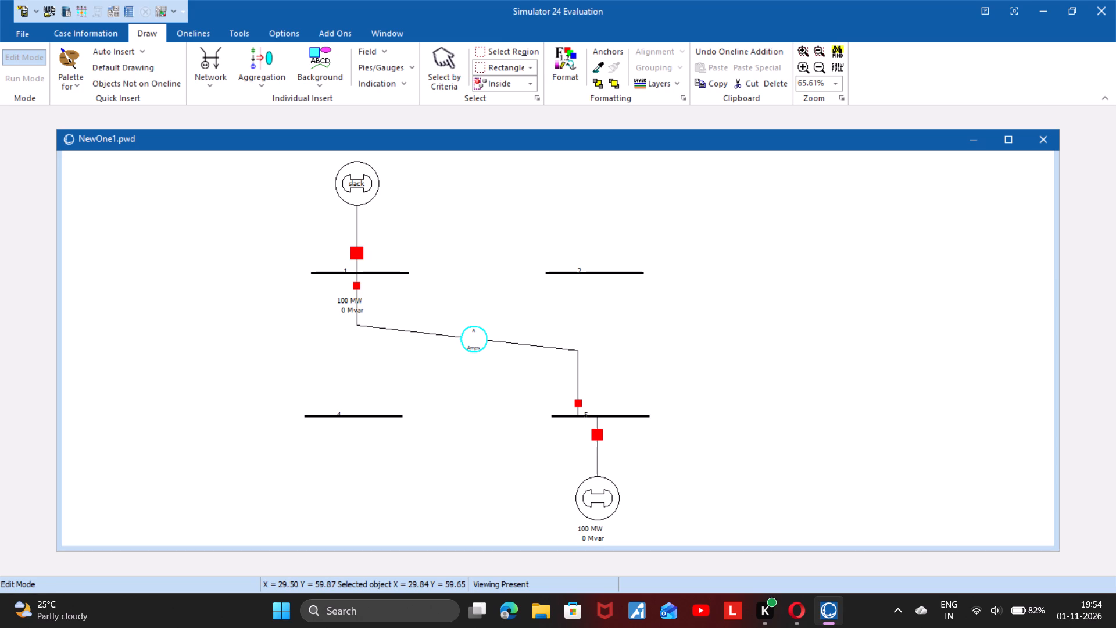
pyautogui.click(387, 272)
pyautogui.click(389, 299)
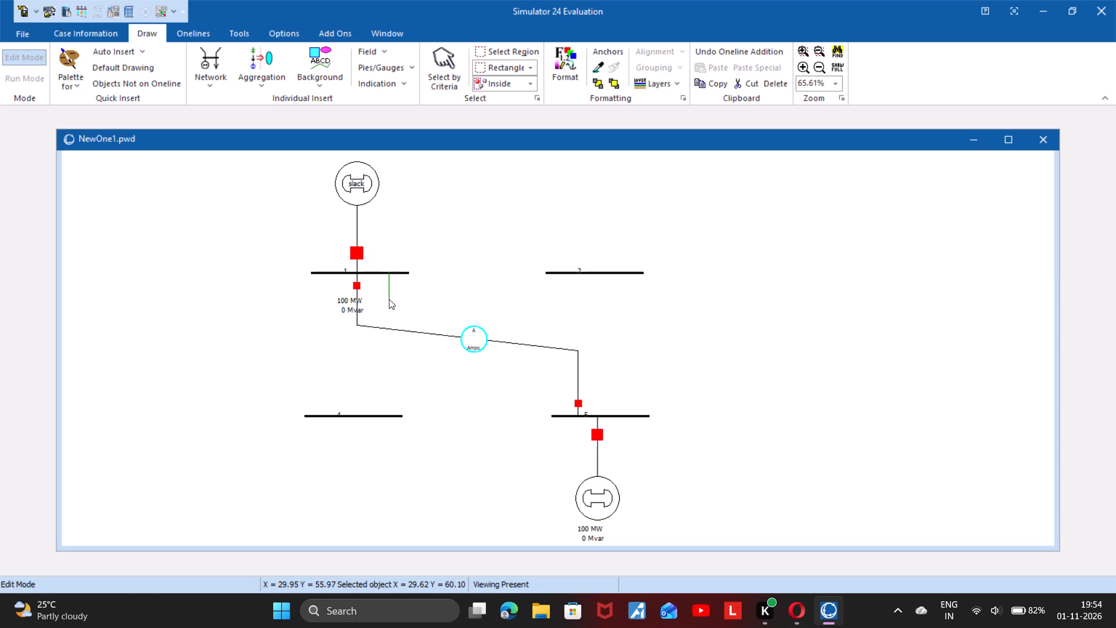
pyautogui.click(574, 301)
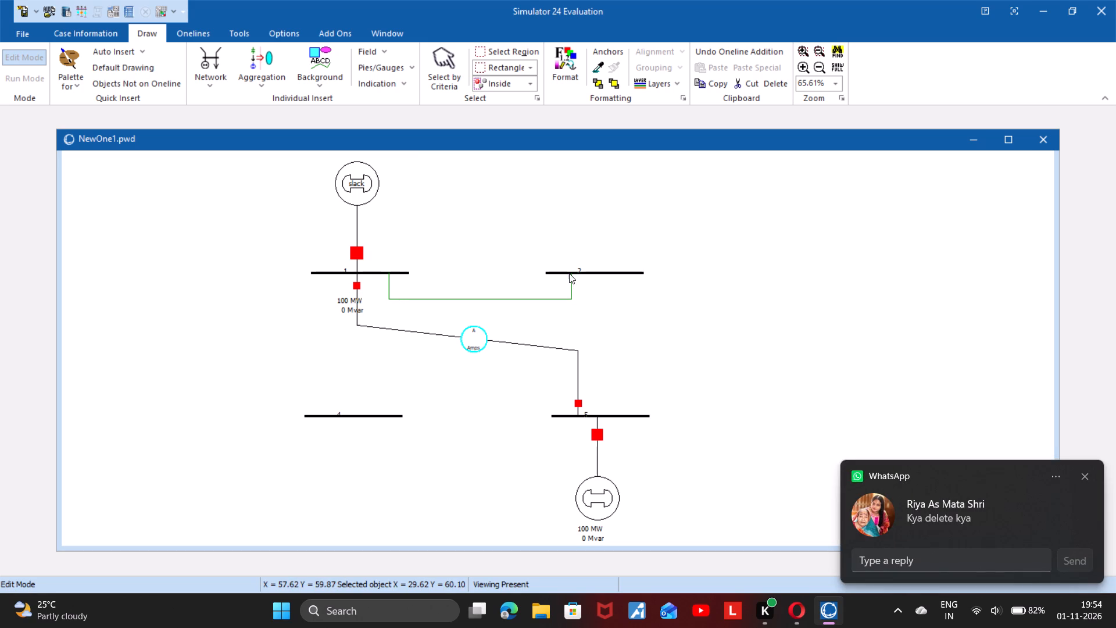
pyautogui.click(569, 273)
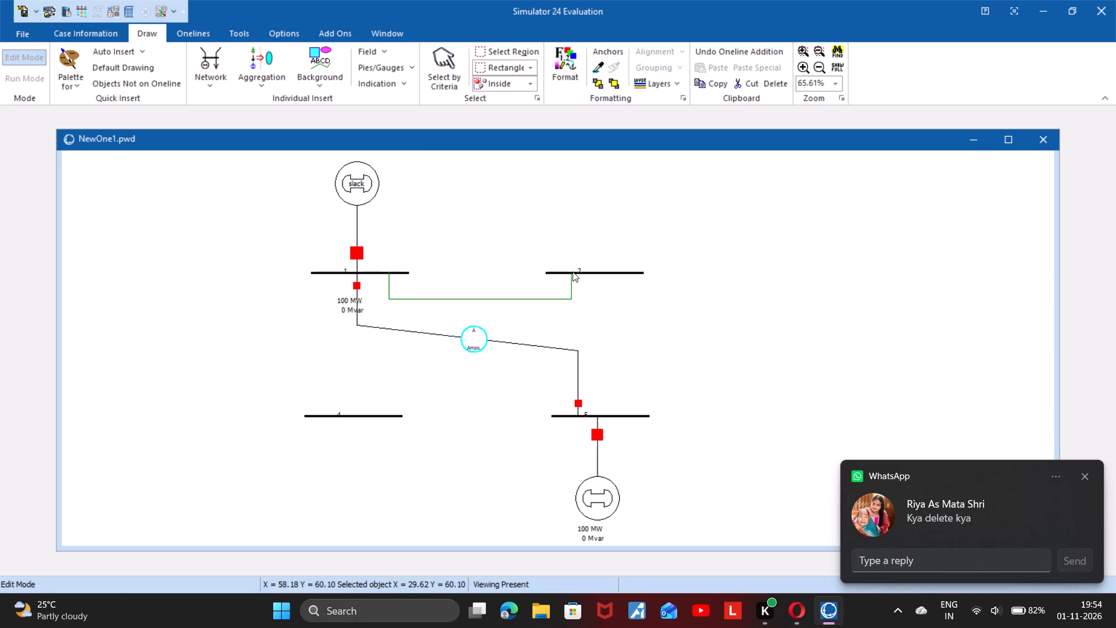
pyautogui.doubleClick(573, 272)
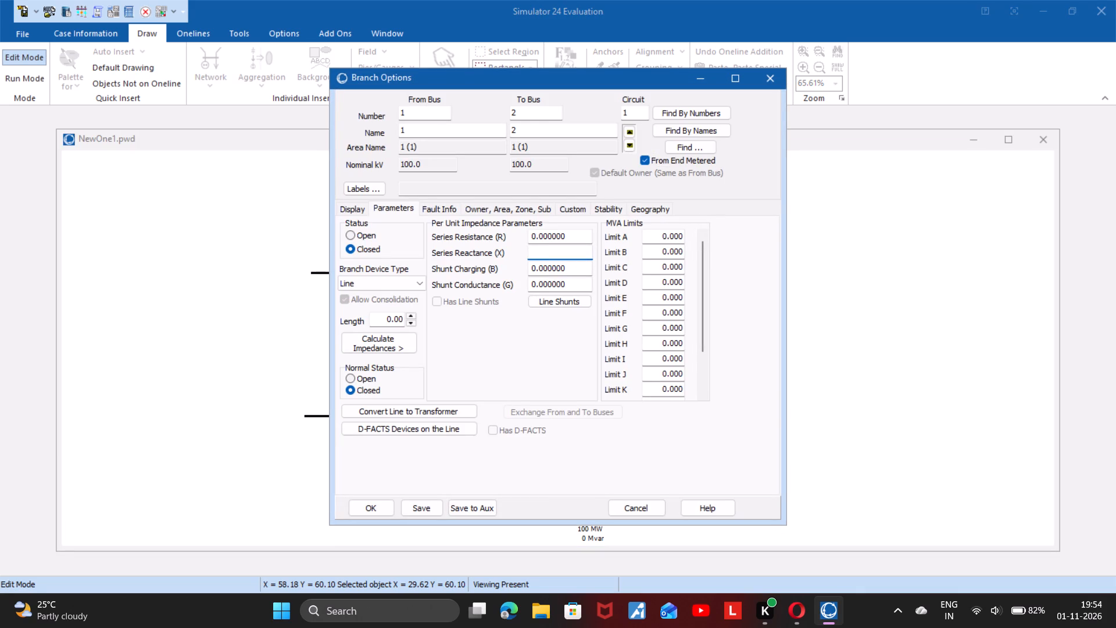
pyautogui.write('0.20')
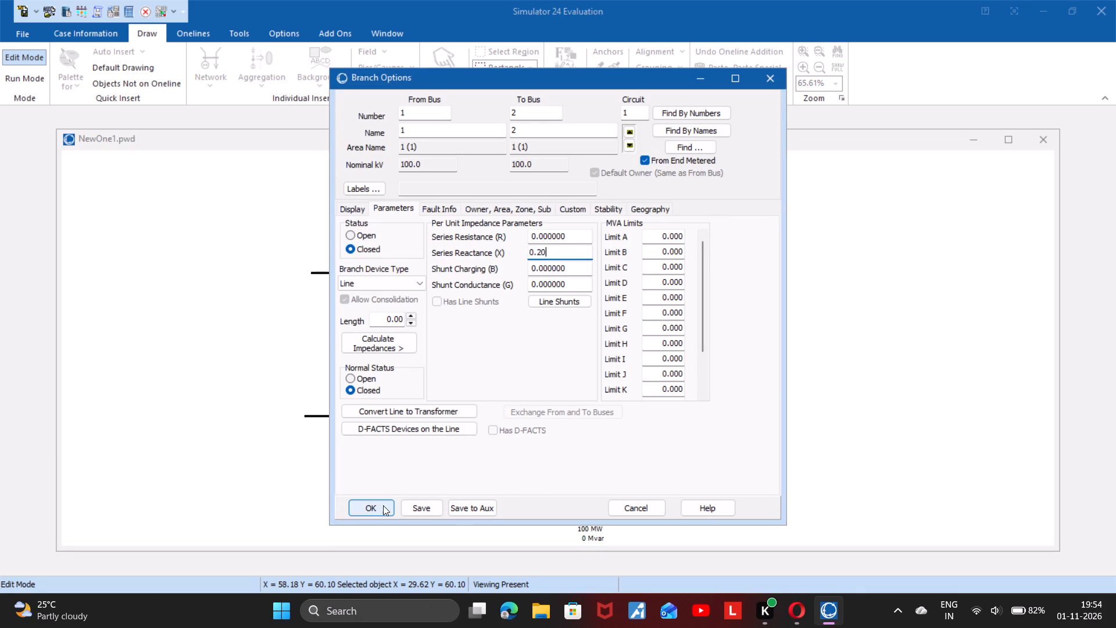
pyautogui.click(378, 505)
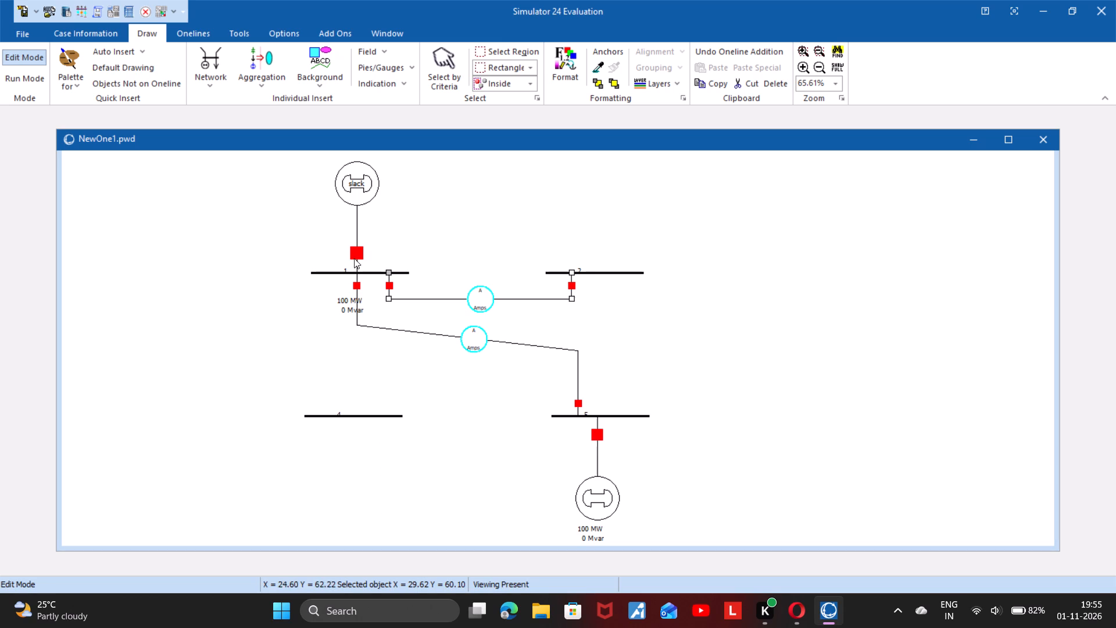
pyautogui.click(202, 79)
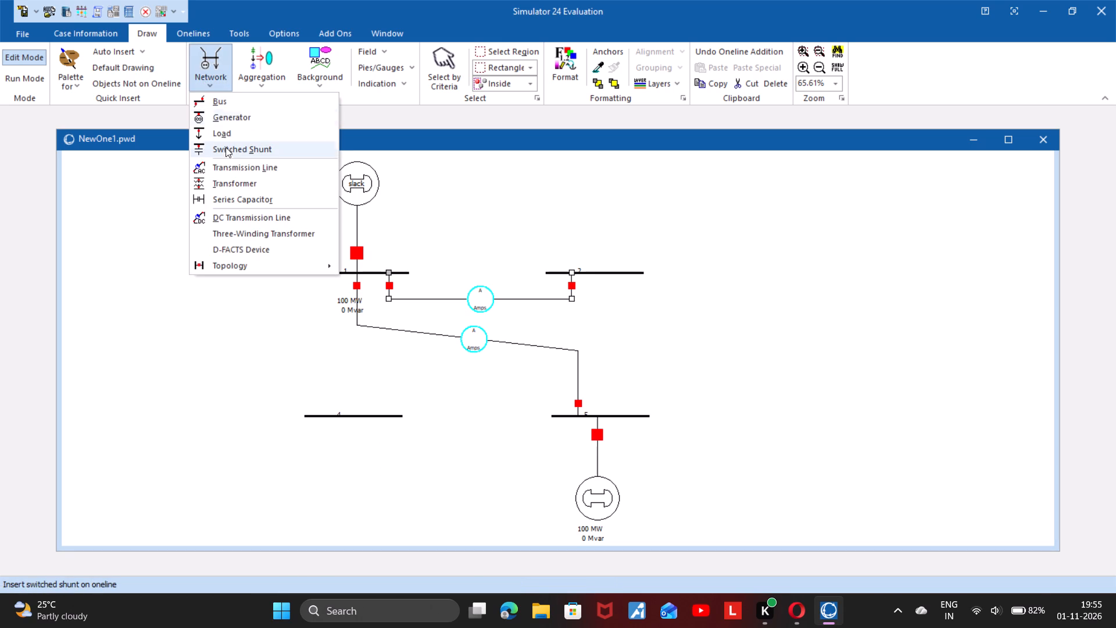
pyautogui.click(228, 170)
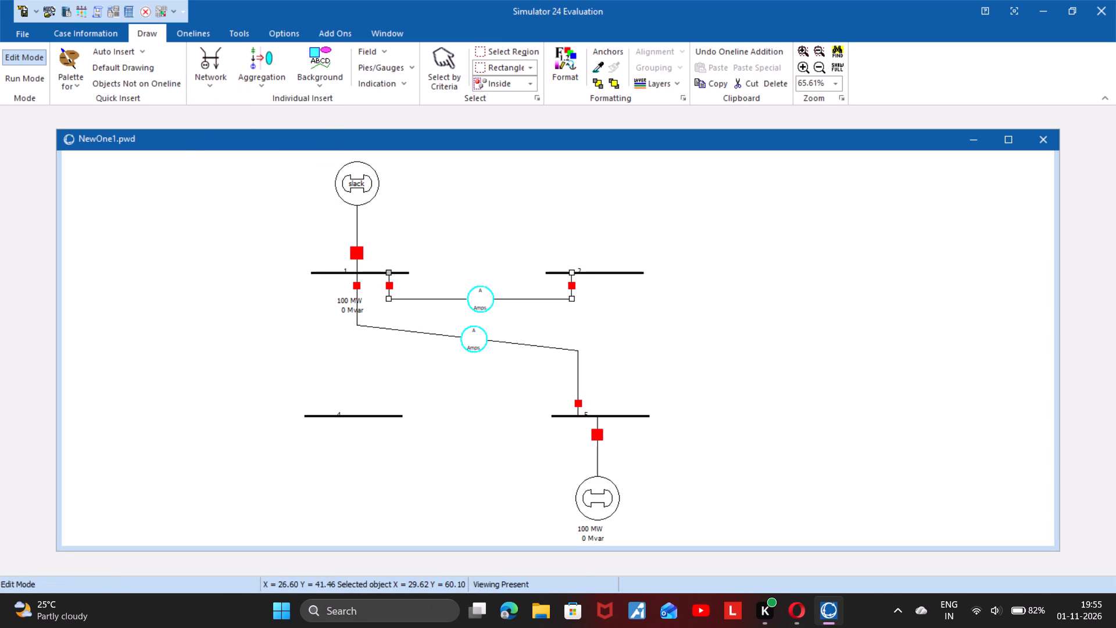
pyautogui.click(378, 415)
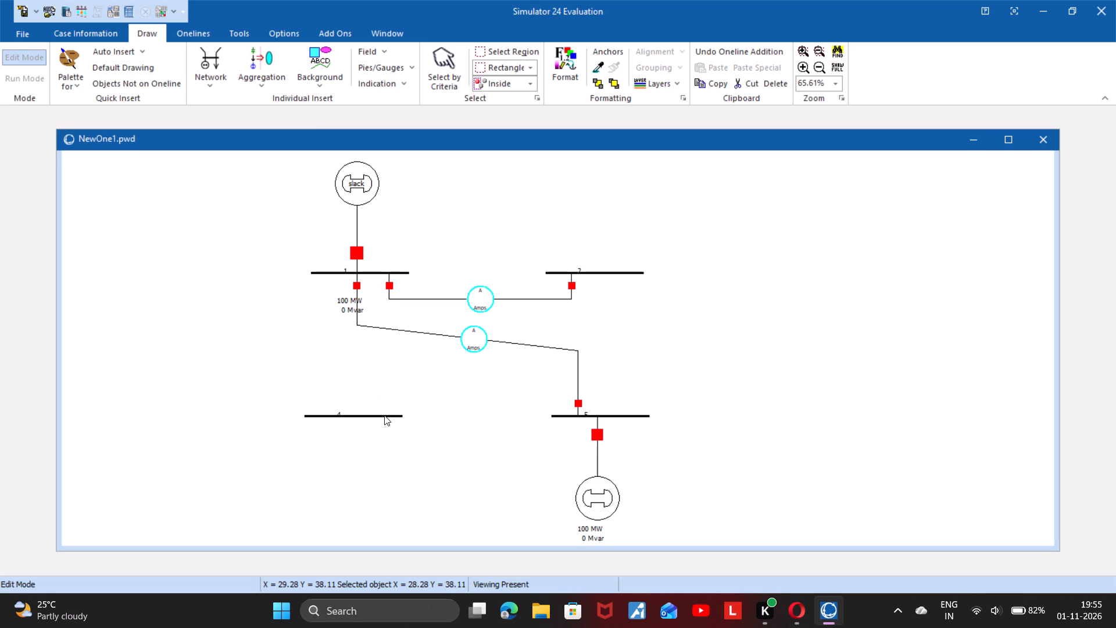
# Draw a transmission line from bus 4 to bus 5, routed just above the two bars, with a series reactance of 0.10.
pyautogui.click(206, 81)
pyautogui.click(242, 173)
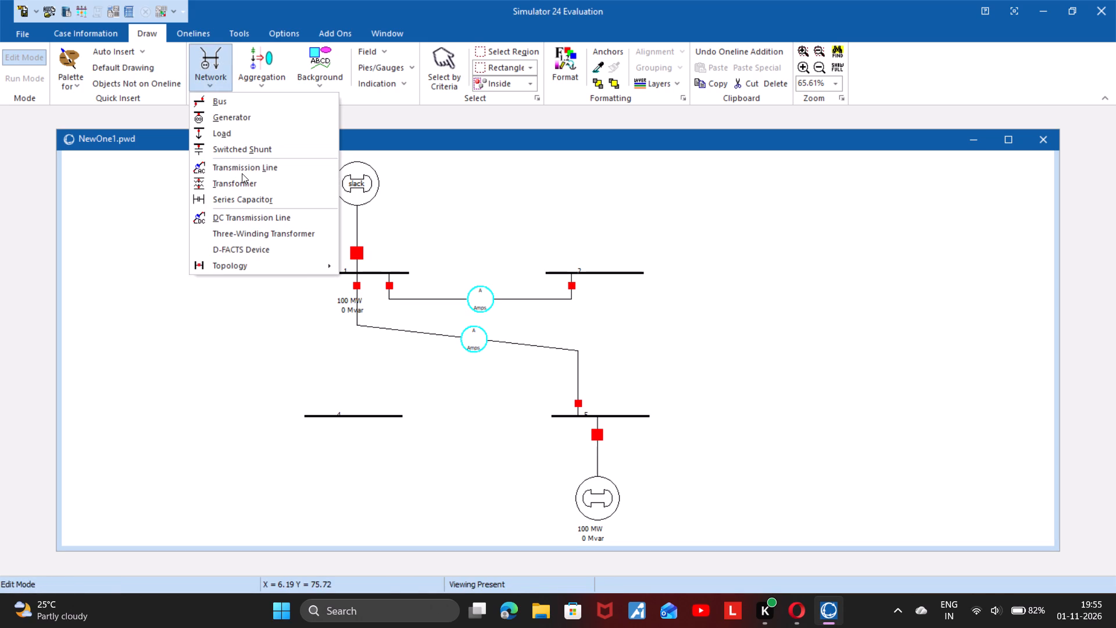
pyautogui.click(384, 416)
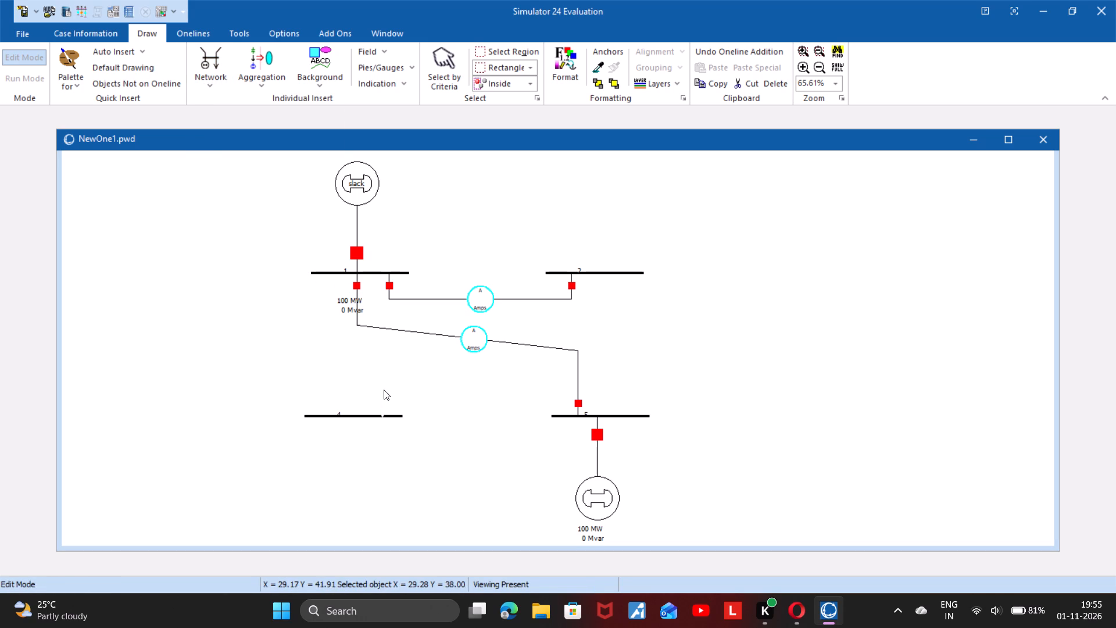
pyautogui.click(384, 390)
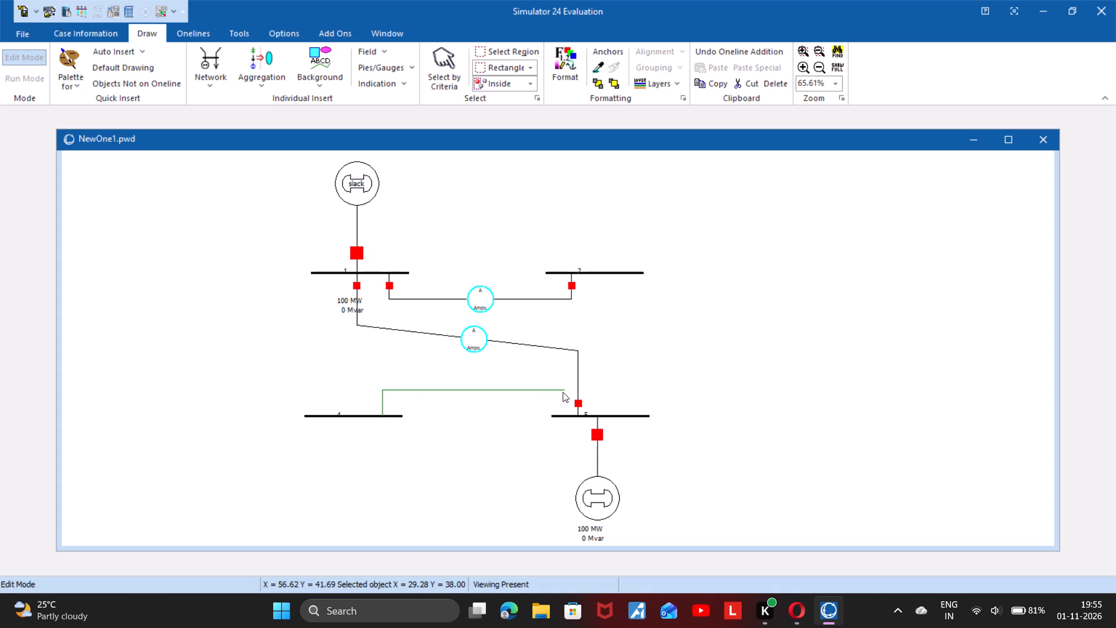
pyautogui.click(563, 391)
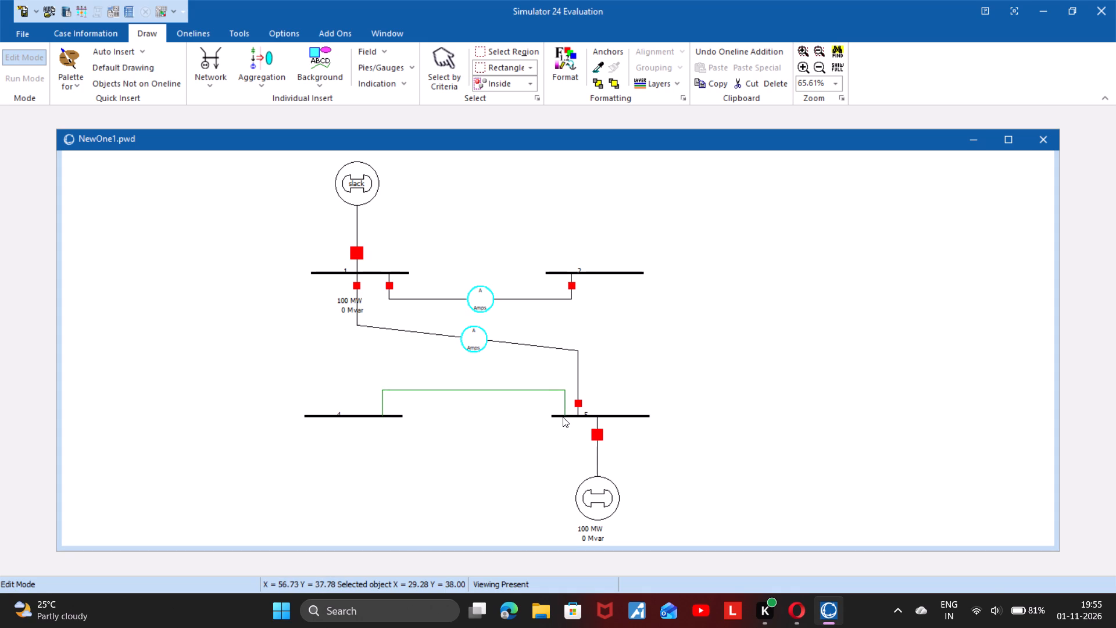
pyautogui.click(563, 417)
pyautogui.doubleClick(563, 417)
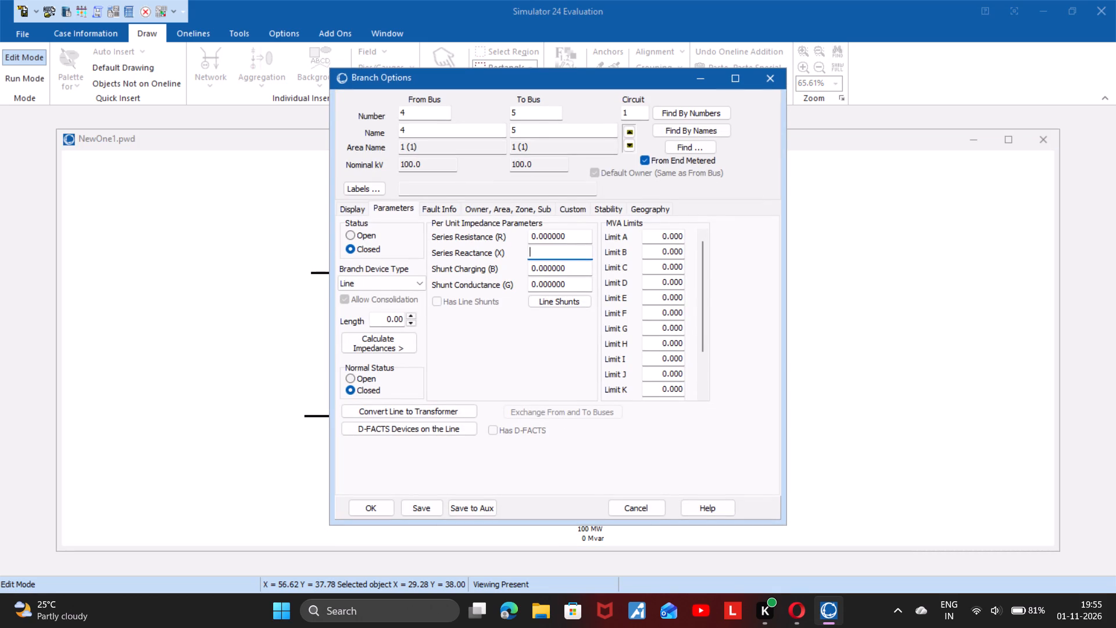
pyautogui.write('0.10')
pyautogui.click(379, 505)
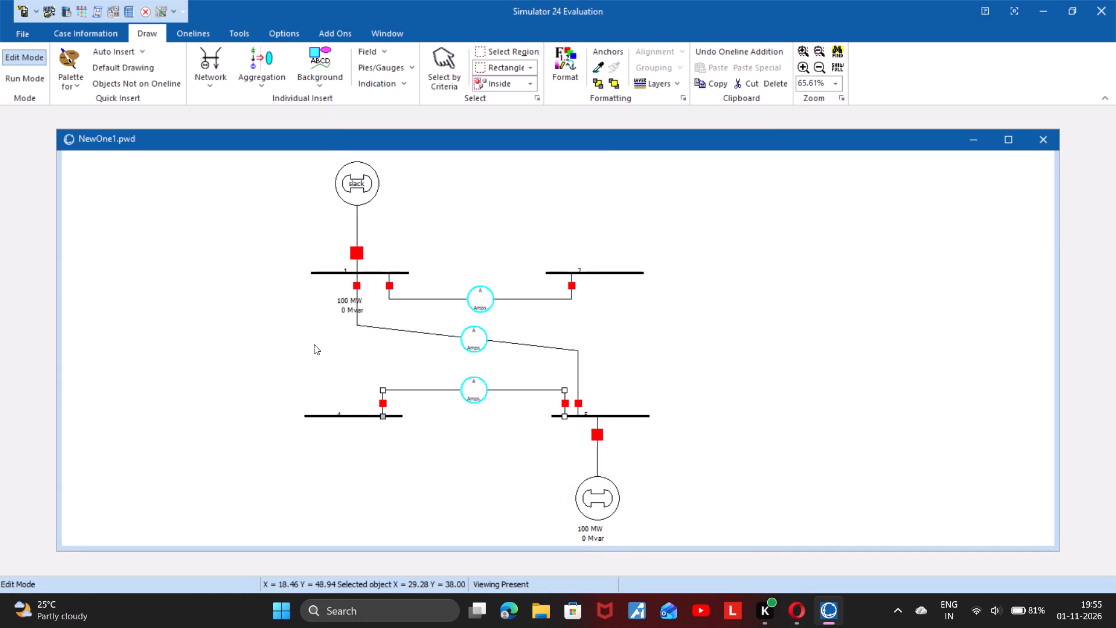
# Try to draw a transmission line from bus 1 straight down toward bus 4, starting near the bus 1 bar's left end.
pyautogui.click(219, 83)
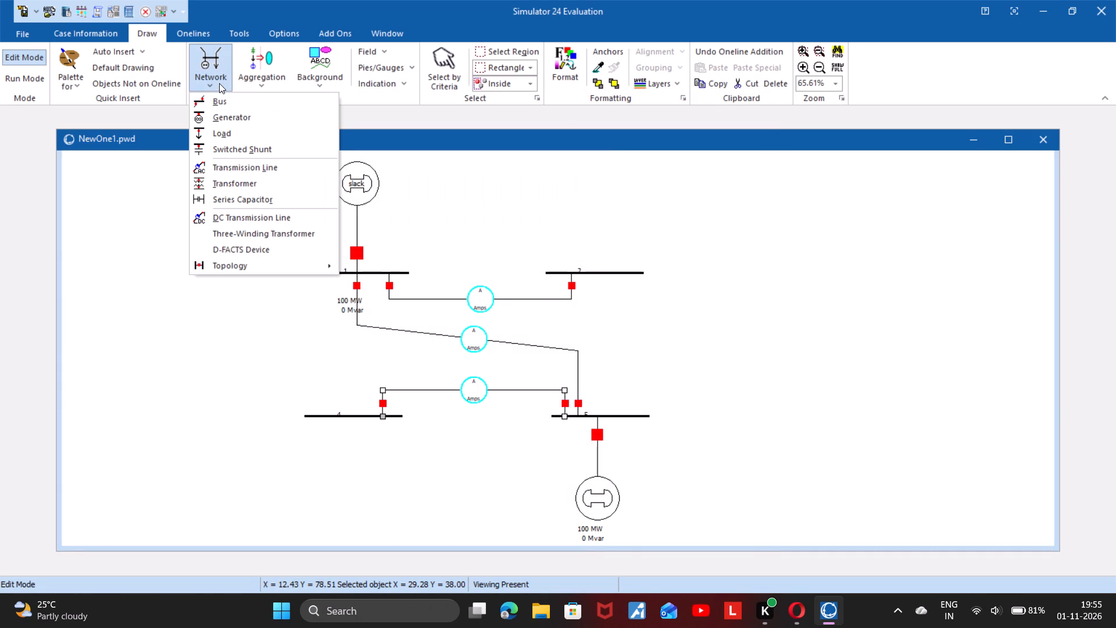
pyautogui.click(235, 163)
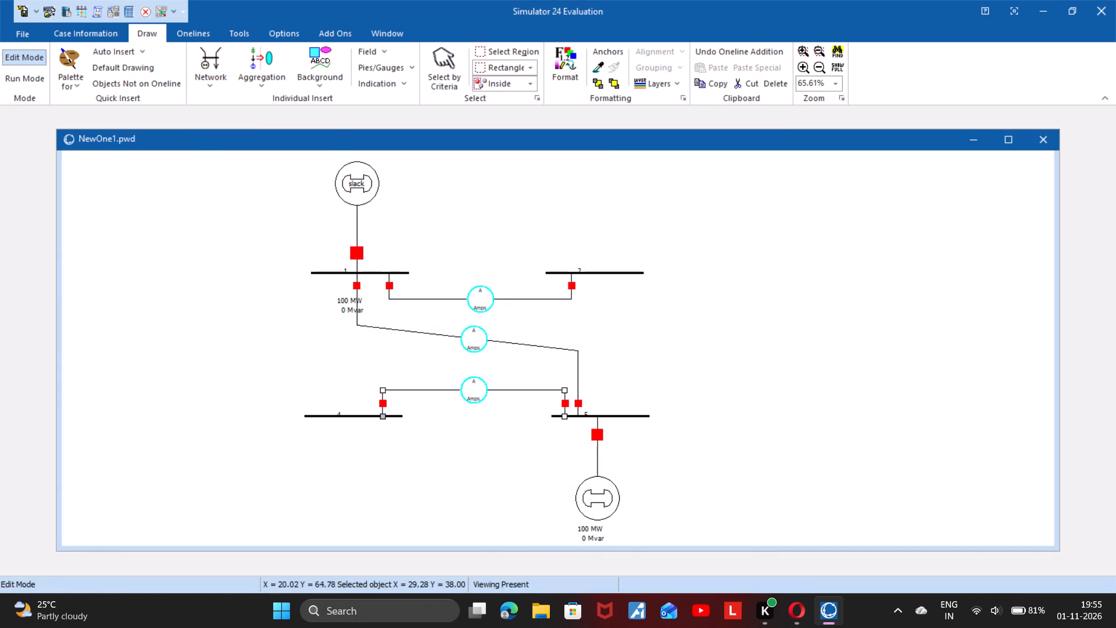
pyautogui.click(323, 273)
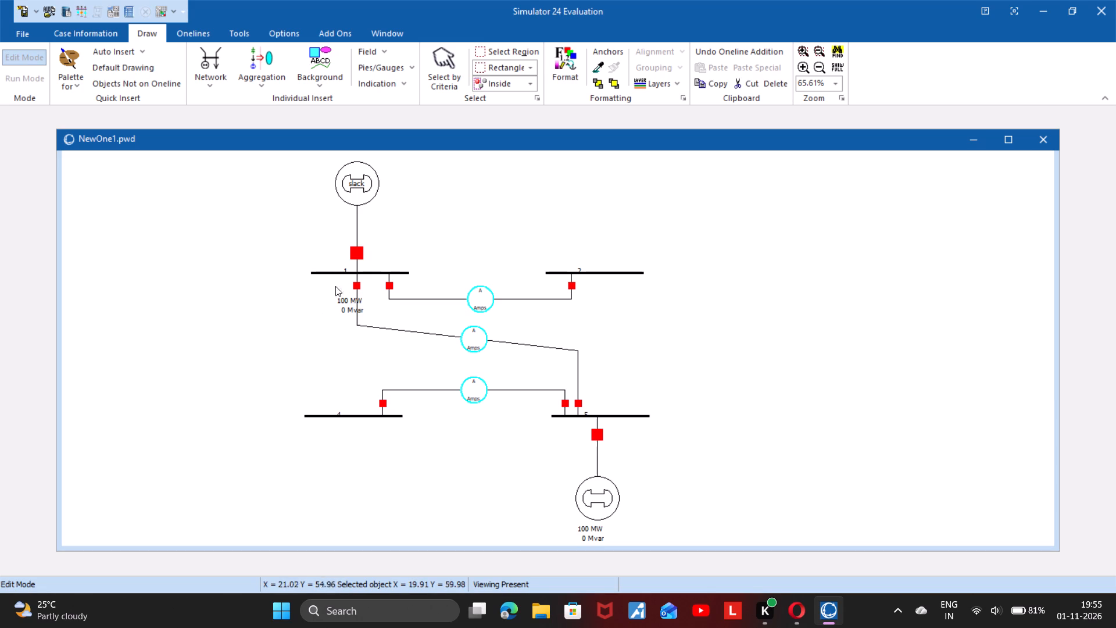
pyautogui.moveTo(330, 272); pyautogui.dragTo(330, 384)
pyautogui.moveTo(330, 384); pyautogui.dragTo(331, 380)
# Undo the last two line additions, the bus 4 to bus 5 line and the bus 1 to bus 2 line.
pyautogui.hotkey('ctrl', 'z')
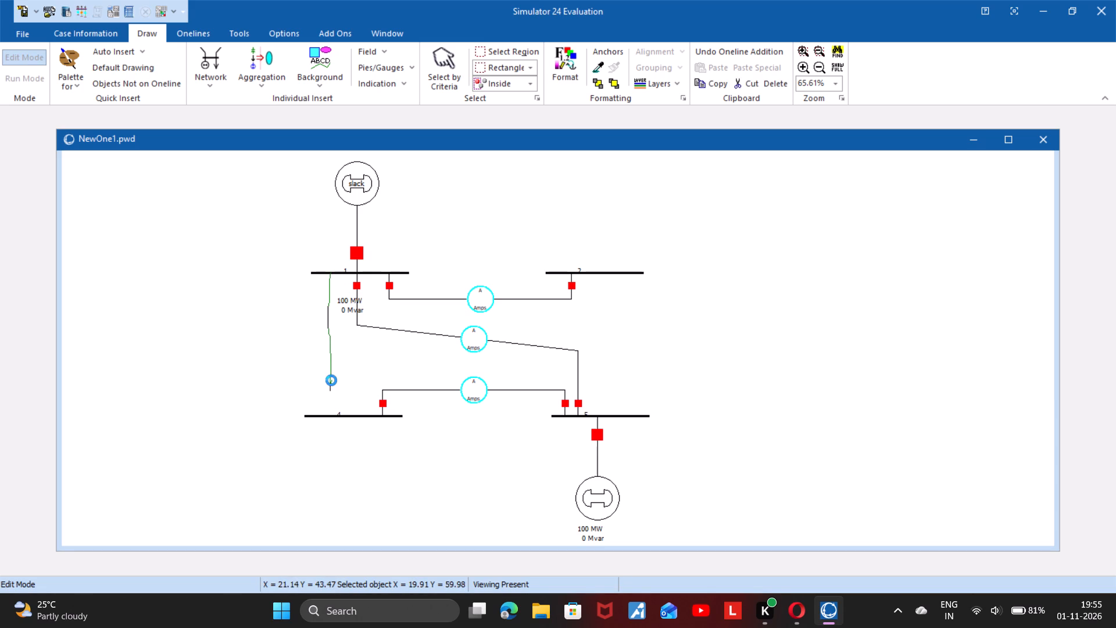
pyautogui.click(330, 342)
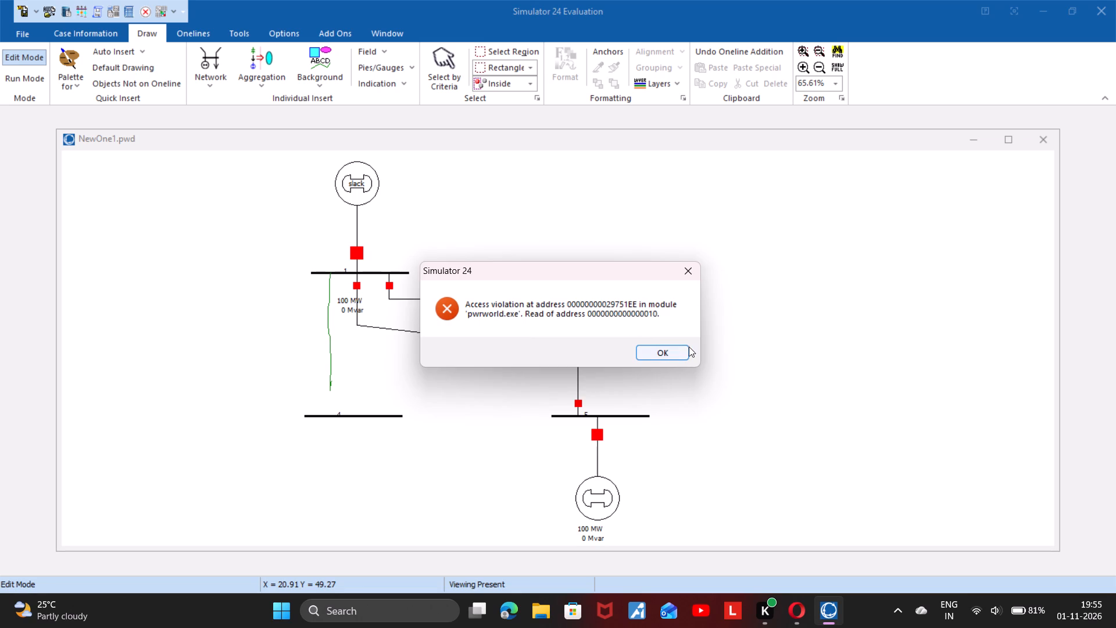
pyautogui.click(680, 351)
pyautogui.hotkey('ctrl', 'z')
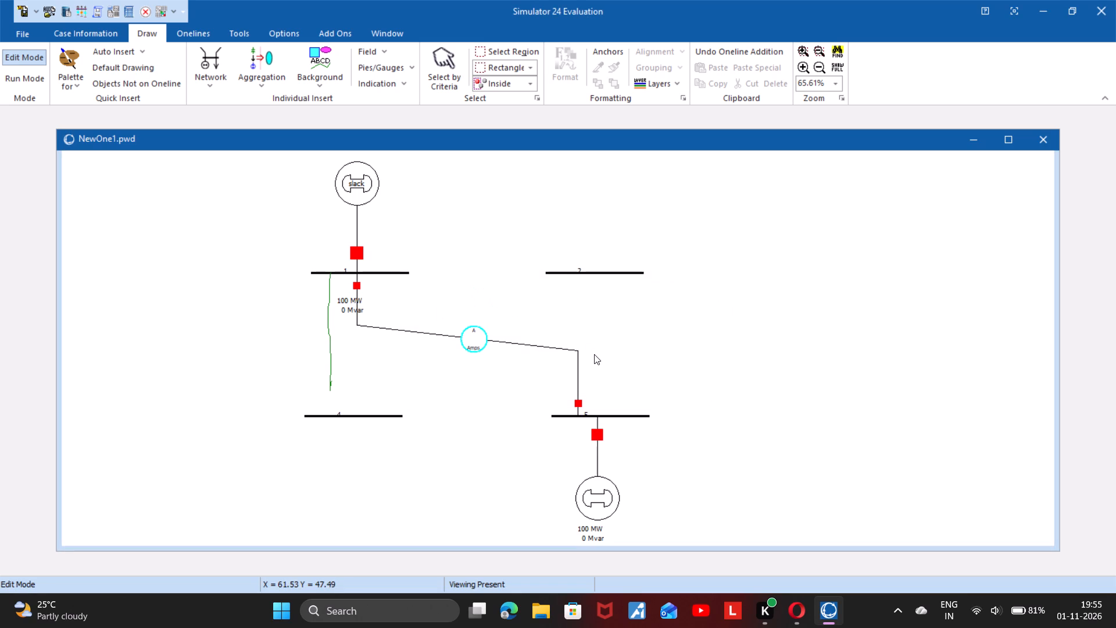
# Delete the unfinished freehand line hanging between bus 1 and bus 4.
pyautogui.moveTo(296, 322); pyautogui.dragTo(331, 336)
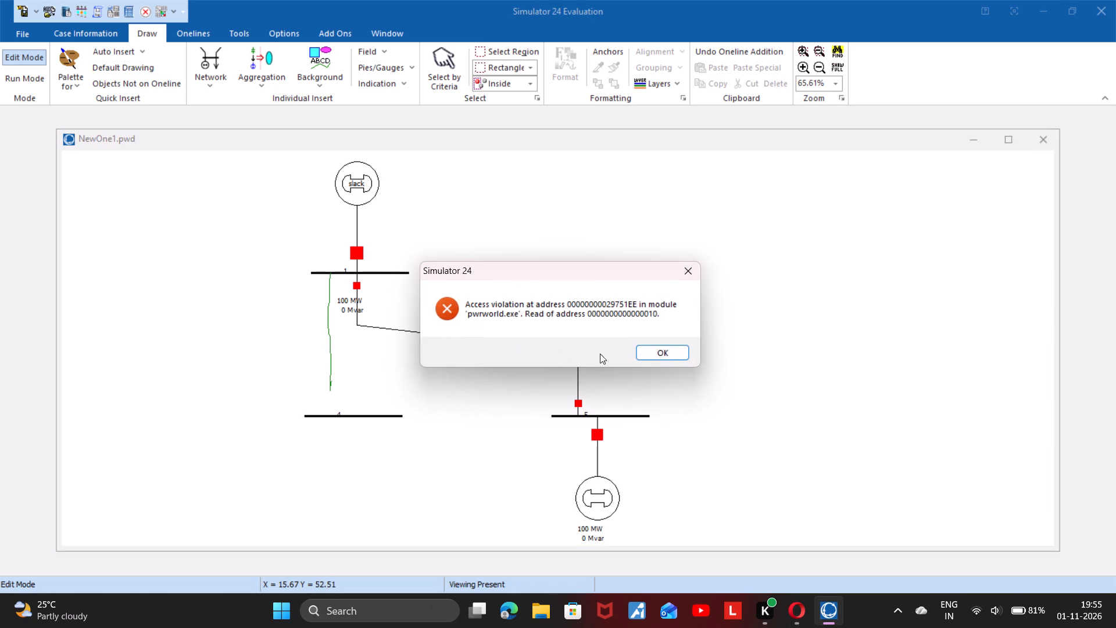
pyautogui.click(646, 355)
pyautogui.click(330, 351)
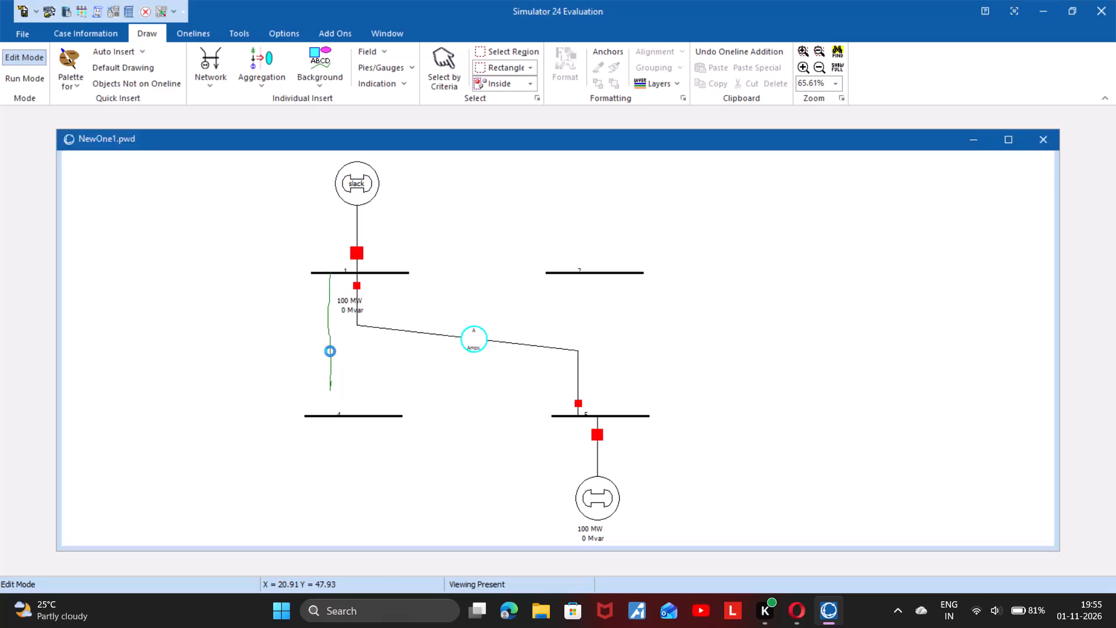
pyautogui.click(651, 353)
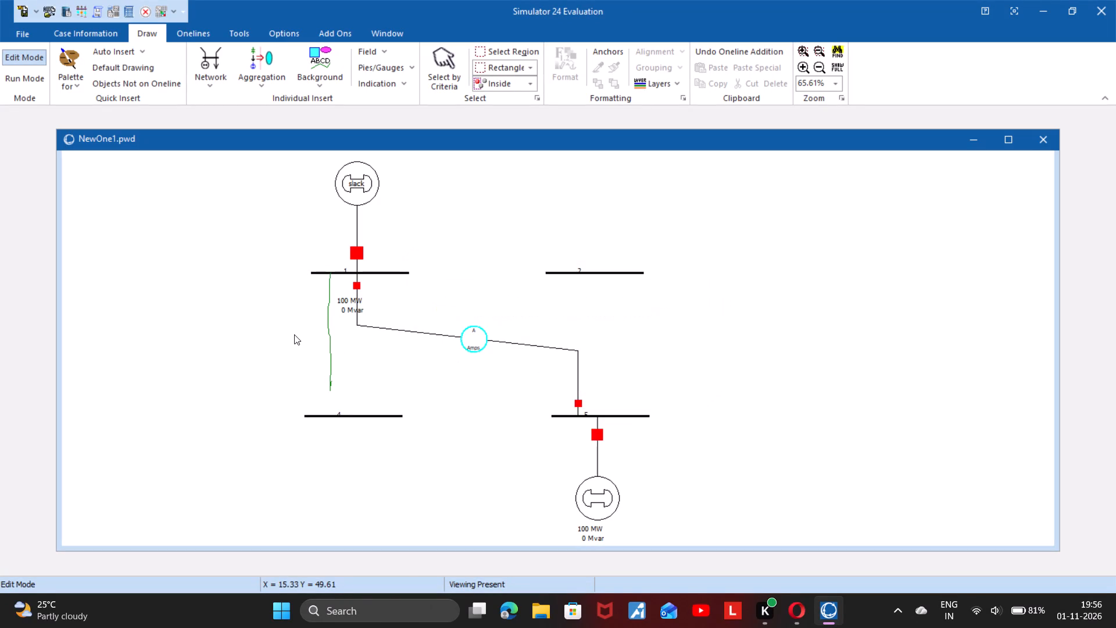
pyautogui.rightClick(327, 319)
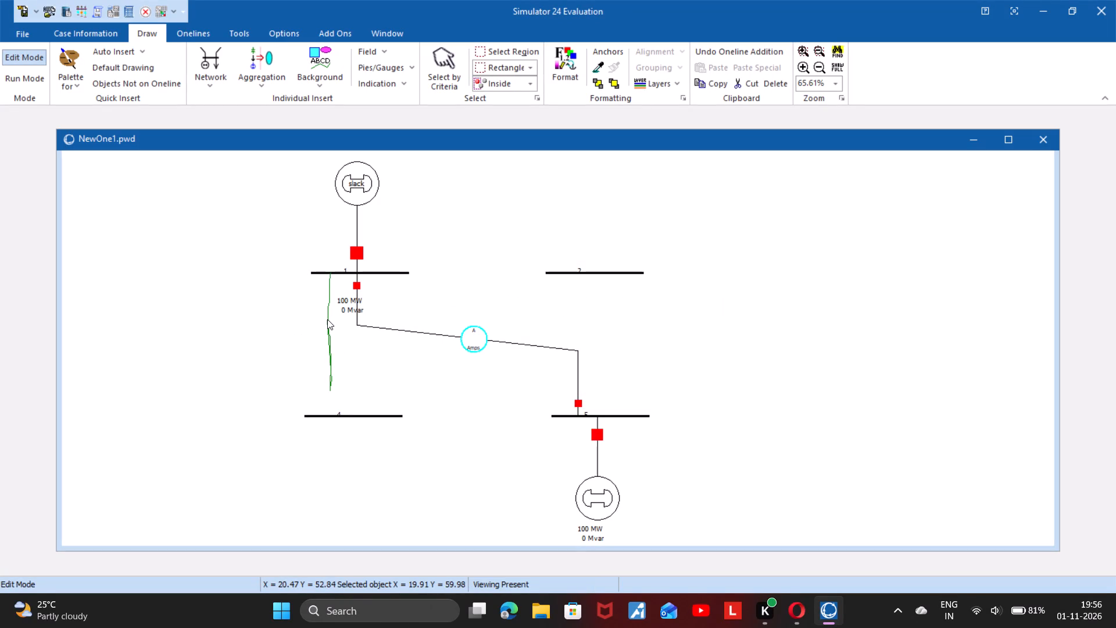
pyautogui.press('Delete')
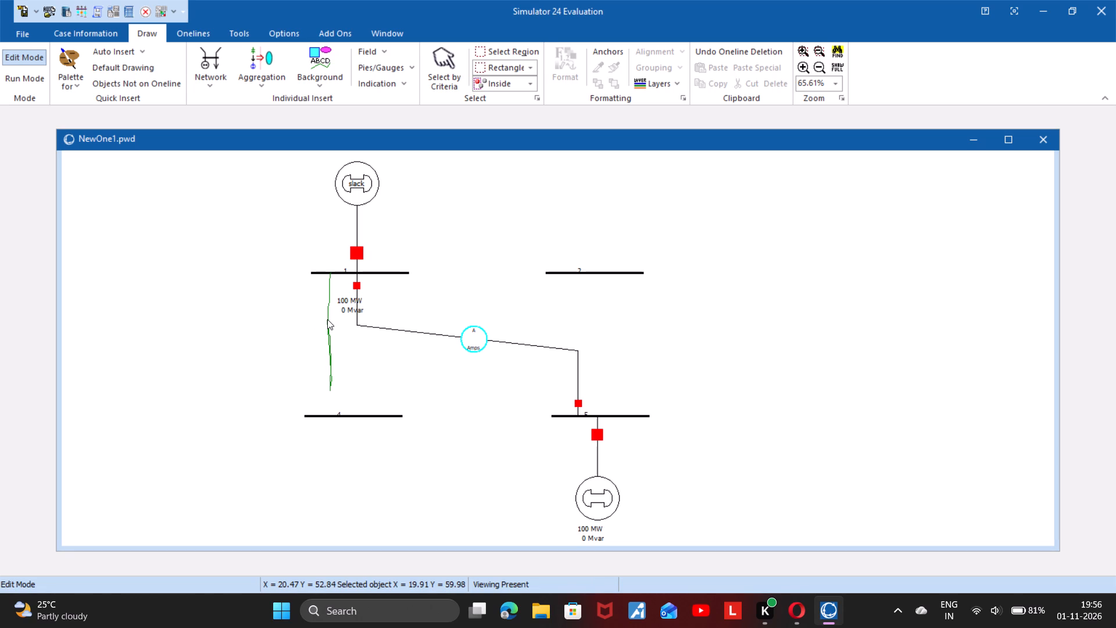
# Start a transmission line at the bus 1 bar at about X 29, Y 60, drawing a short downward segment.
pyautogui.click(210, 85)
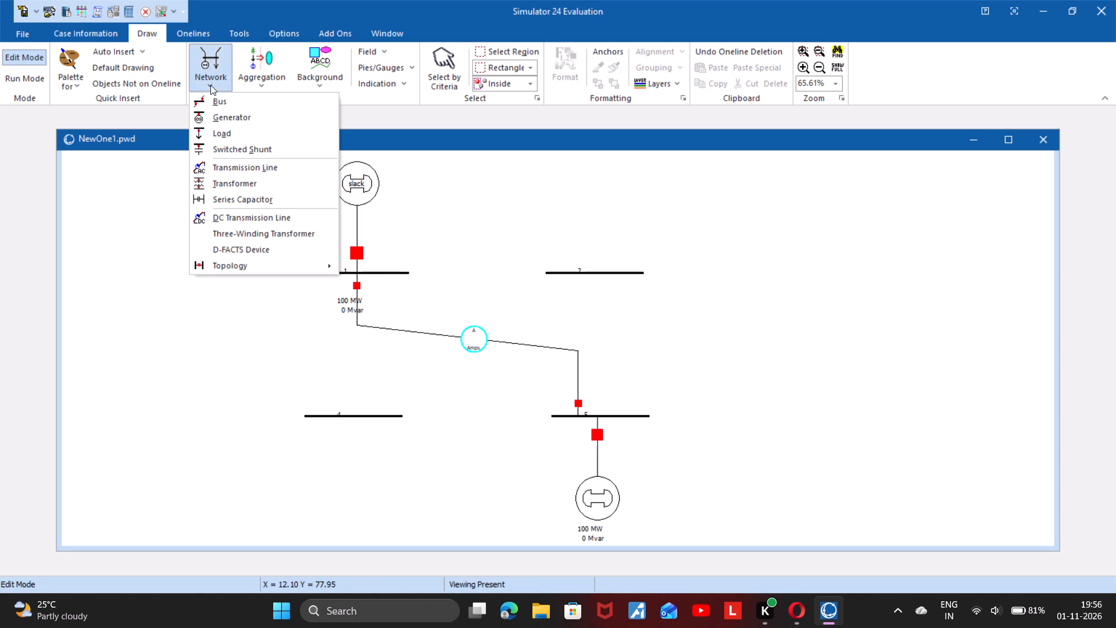
pyautogui.click(234, 170)
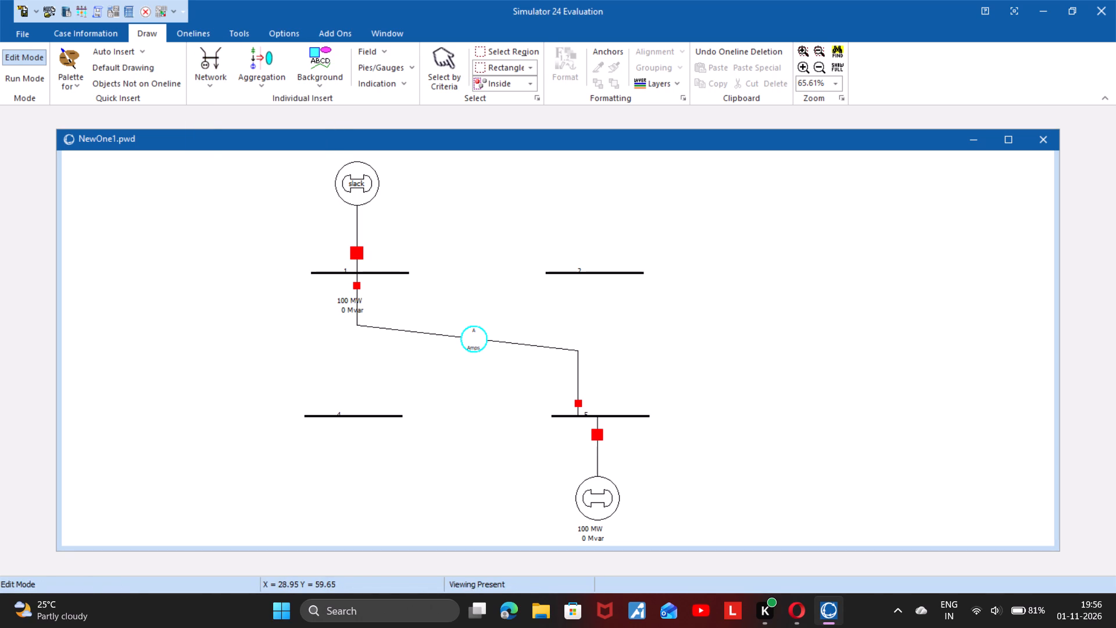
pyautogui.moveTo(382, 273); pyautogui.dragTo(383, 284)
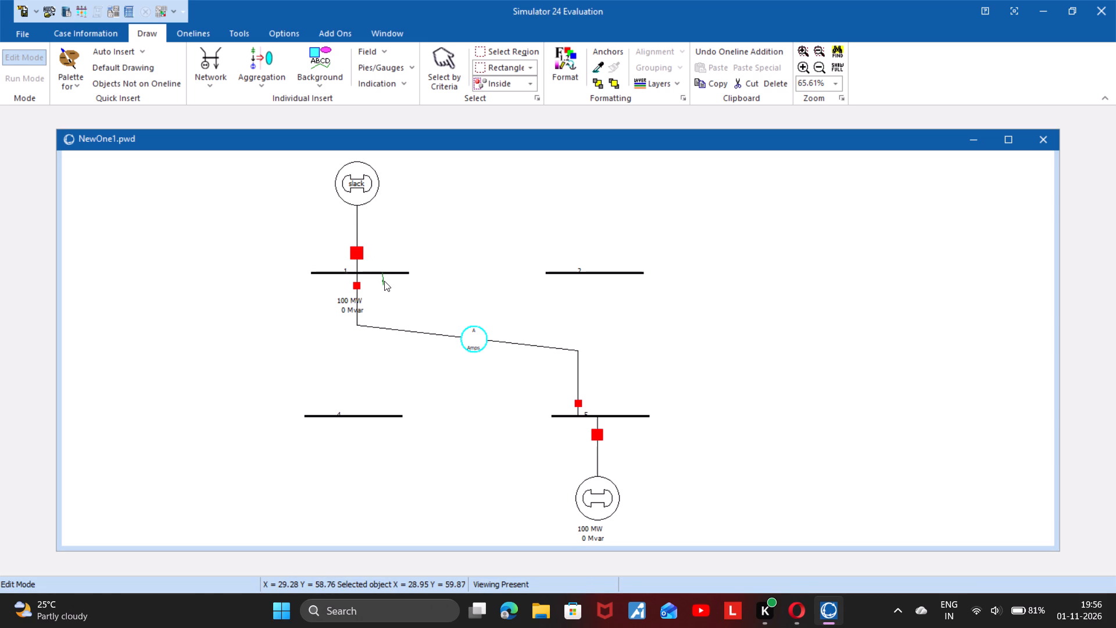
# Undo the bus 1 to bus 5 line and the slack generator's extension to the bus 1 bar.
pyautogui.hotkey('ctrl', 'z')
pyautogui.hotkey('ctrl', 'z')
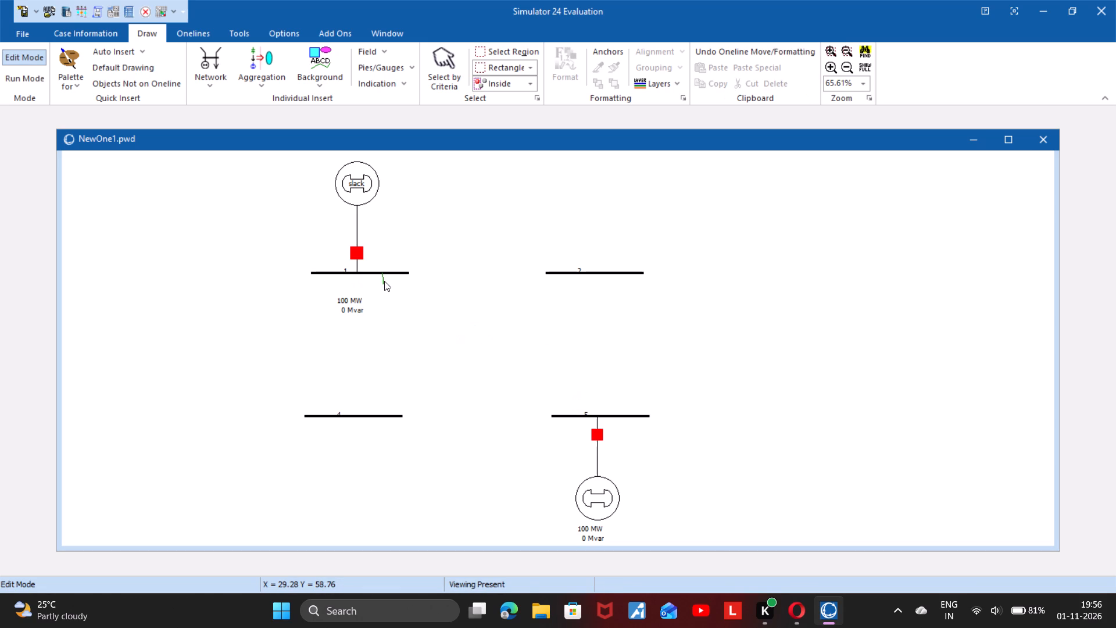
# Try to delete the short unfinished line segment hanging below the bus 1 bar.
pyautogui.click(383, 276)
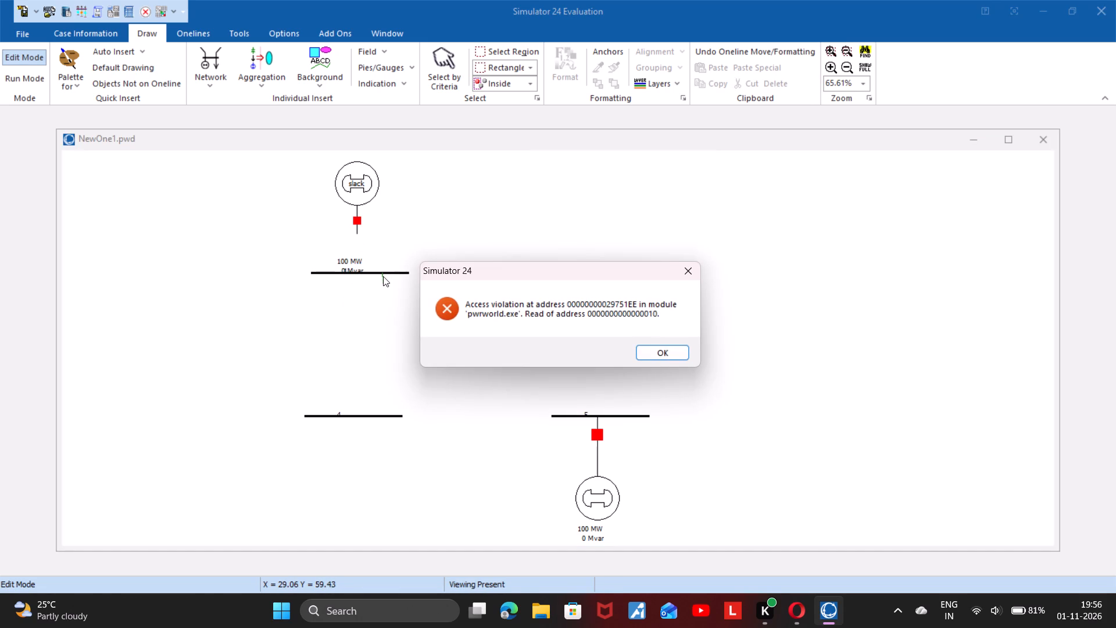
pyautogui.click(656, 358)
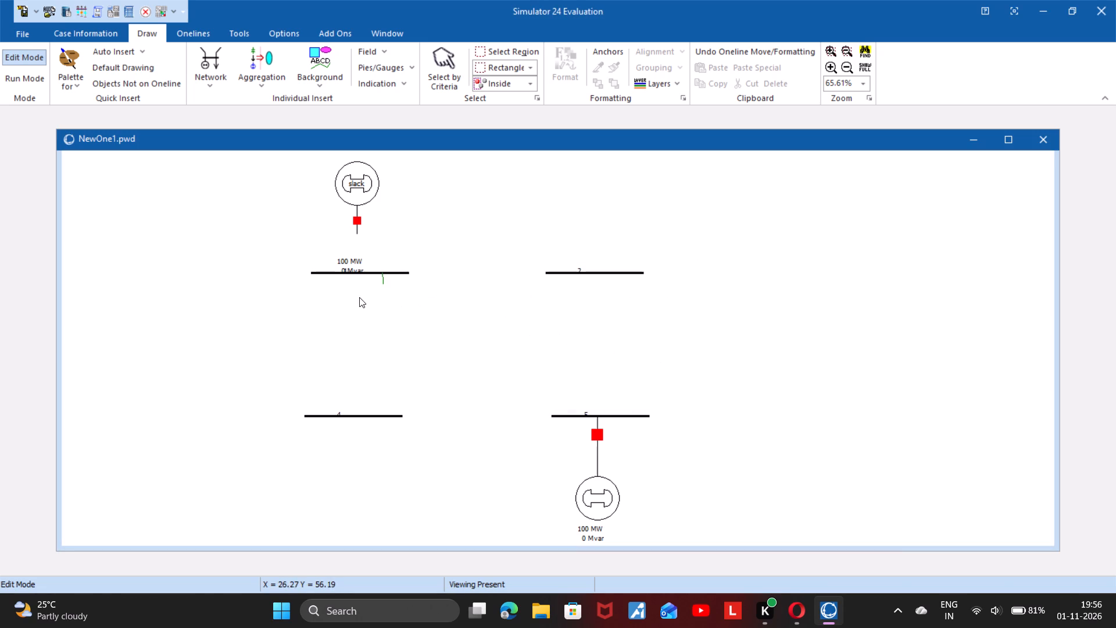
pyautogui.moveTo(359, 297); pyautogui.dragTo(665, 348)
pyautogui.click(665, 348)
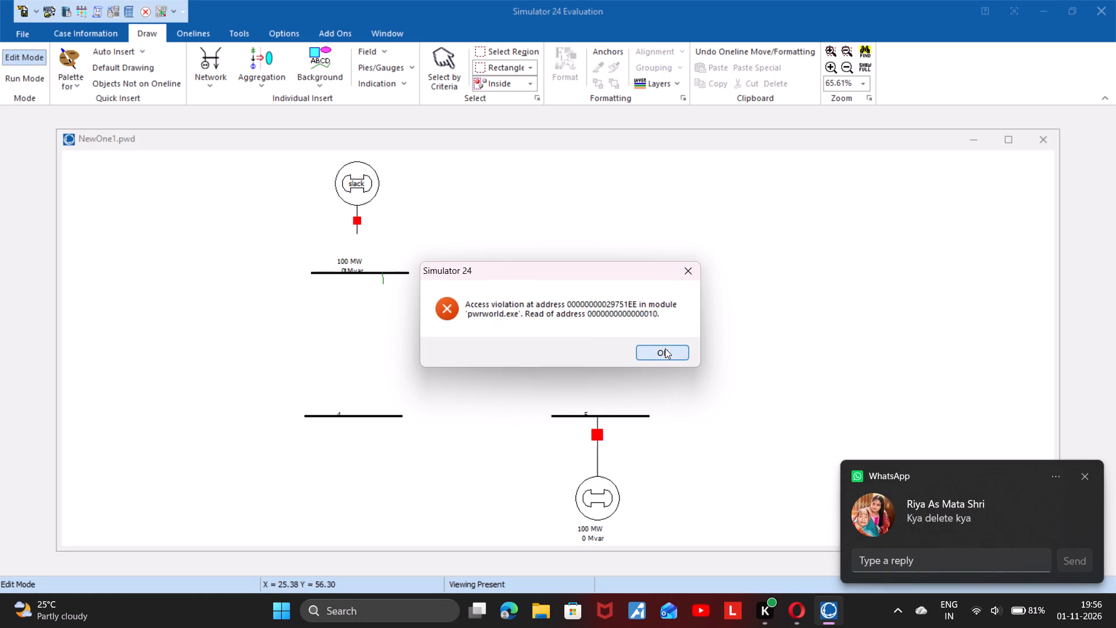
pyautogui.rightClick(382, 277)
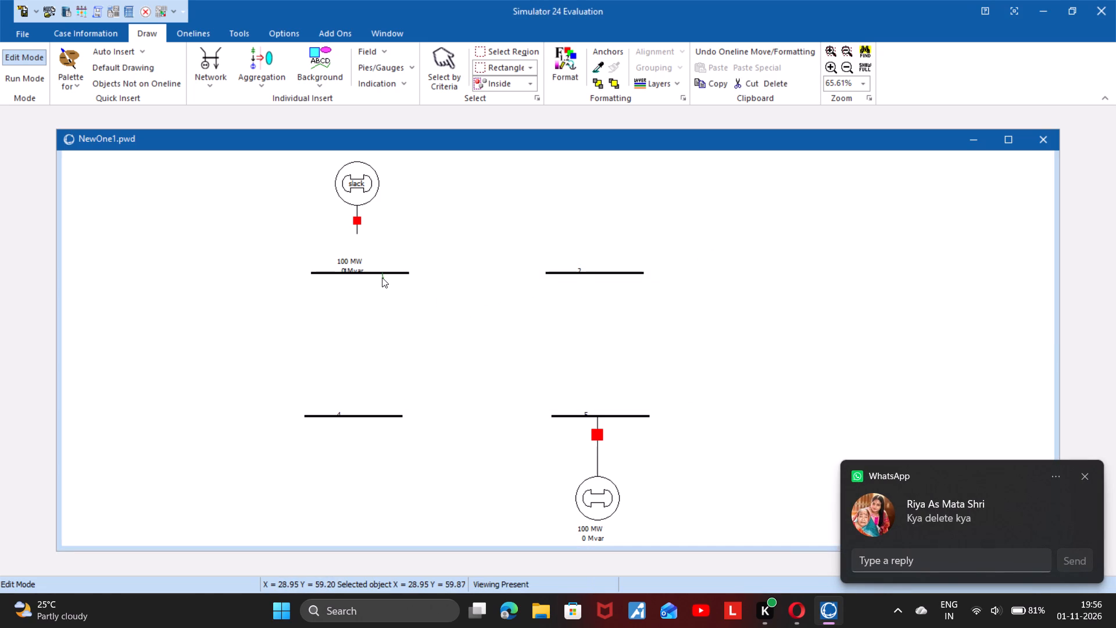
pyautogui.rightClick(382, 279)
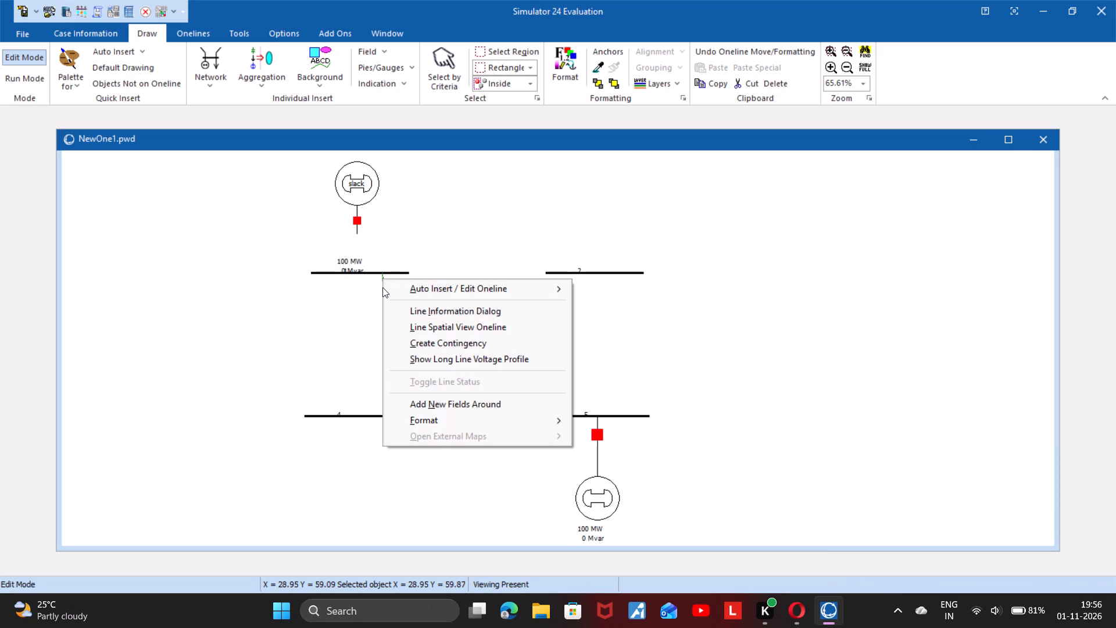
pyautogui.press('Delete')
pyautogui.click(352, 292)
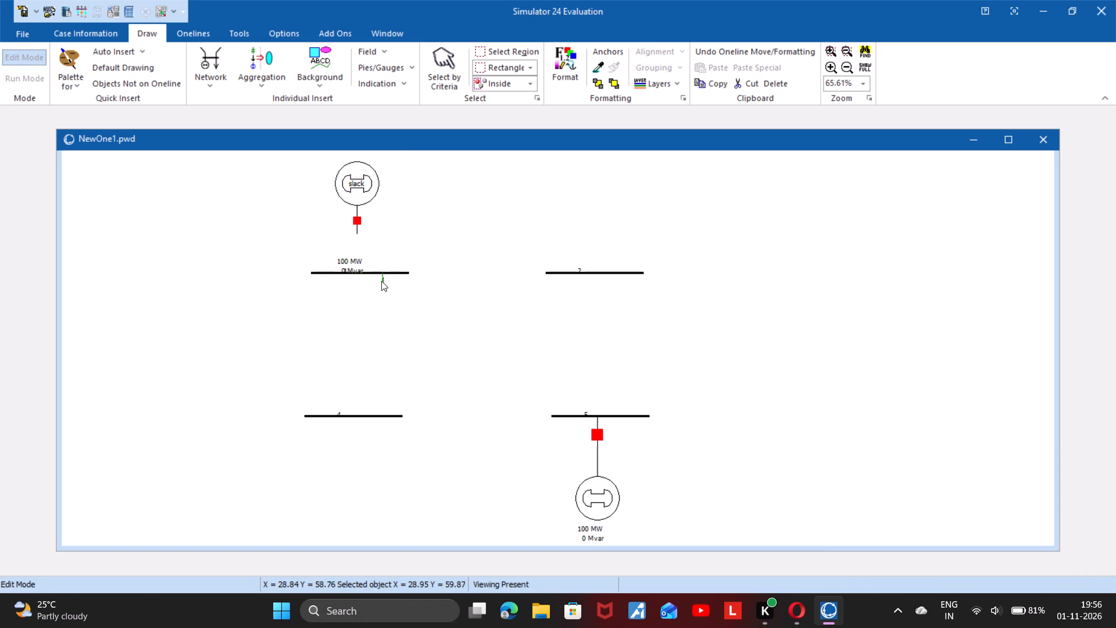
# Continue the unfinished line from bus 1 to the bus 5 bar at about X 62, Y 38, keeping the 0.20 series reactance.
pyautogui.click(385, 333)
pyautogui.click(581, 367)
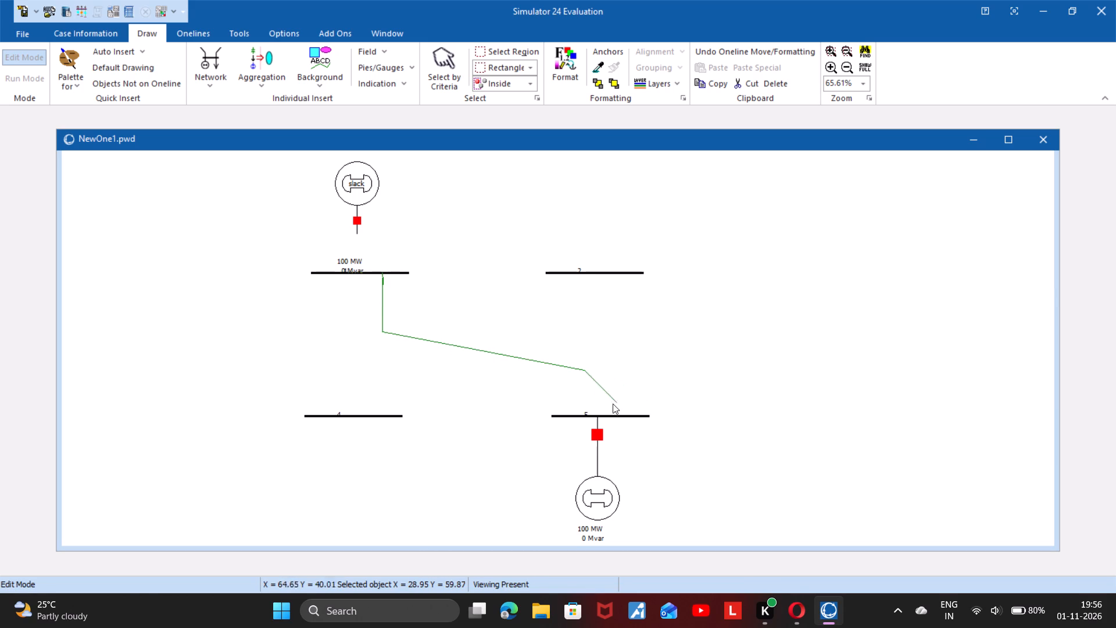
pyautogui.click(599, 416)
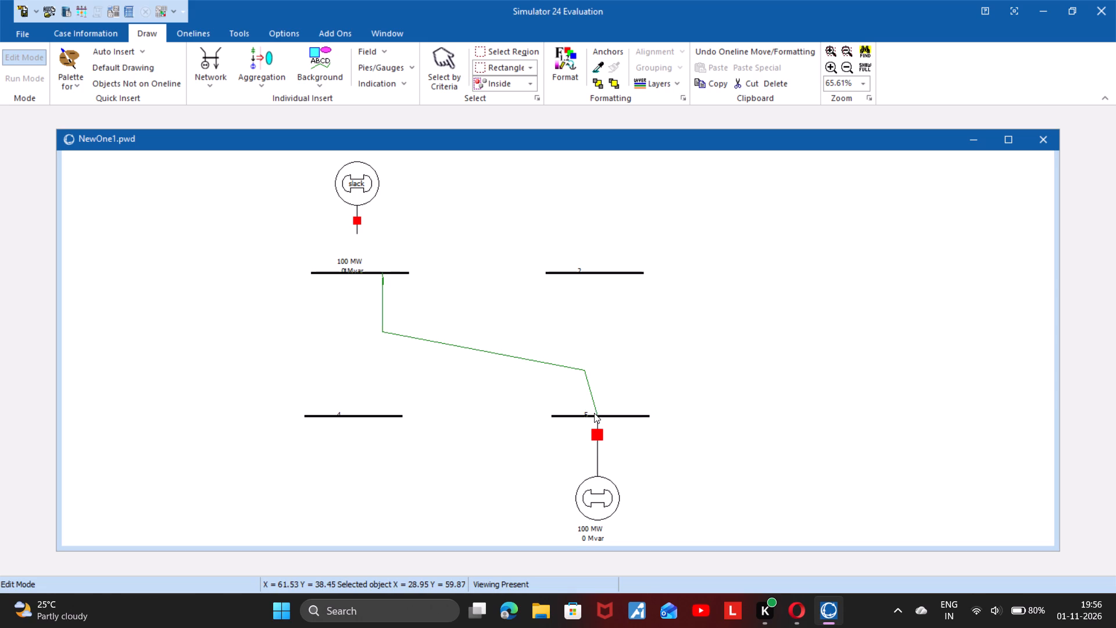
pyautogui.doubleClick(596, 415)
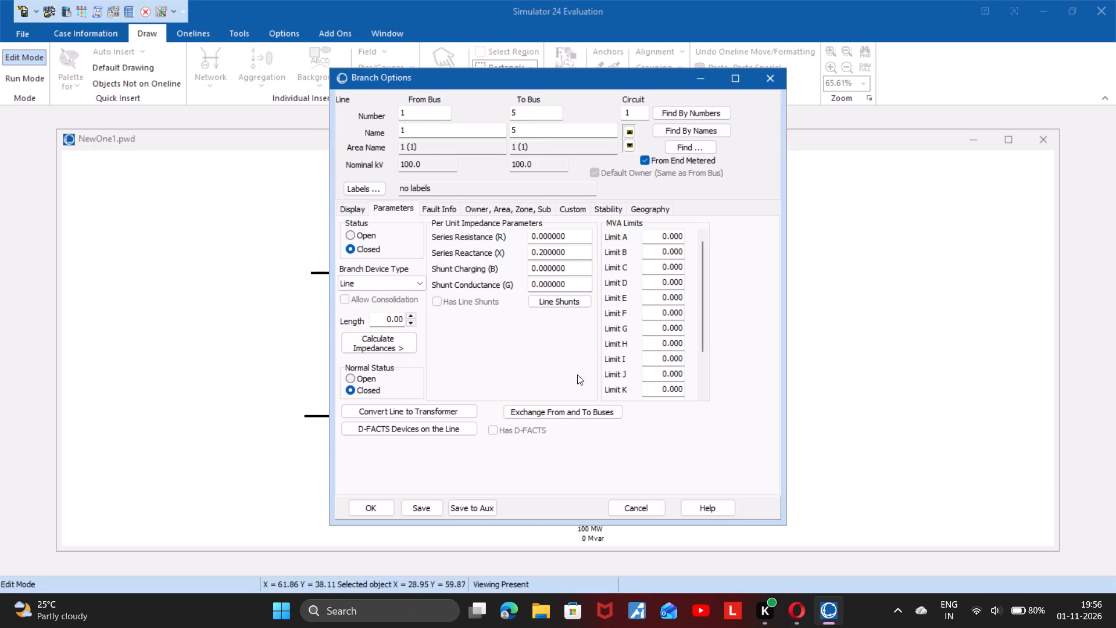
pyautogui.click(366, 504)
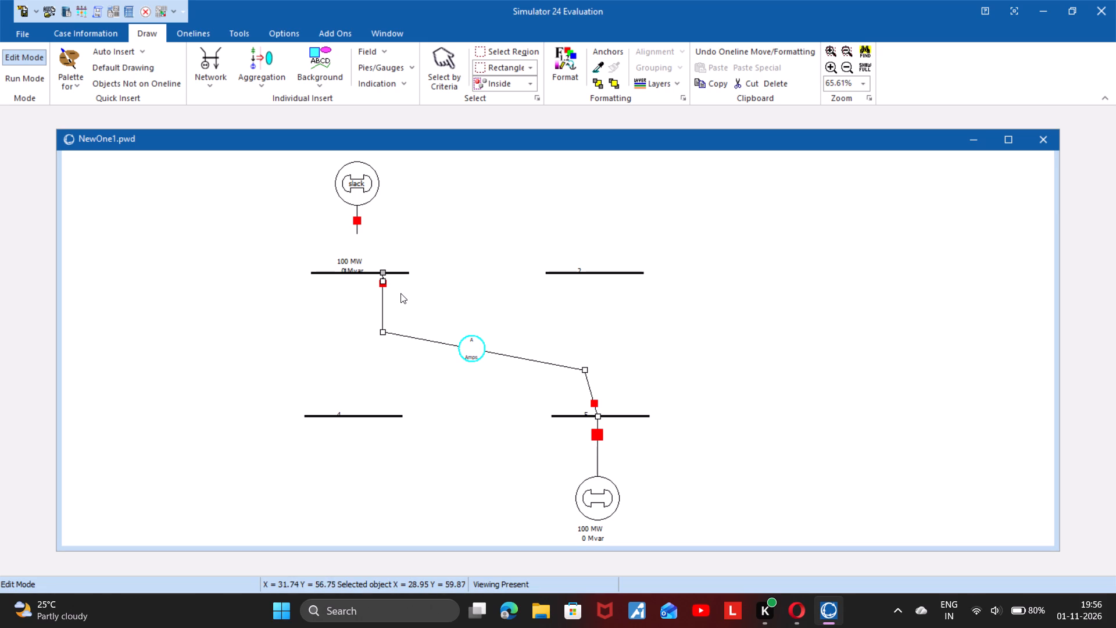
pyautogui.click(396, 272)
# Extend the slack generator's stem down to the bus 1 bar at about X 25, Y 60.
pyautogui.click(358, 223)
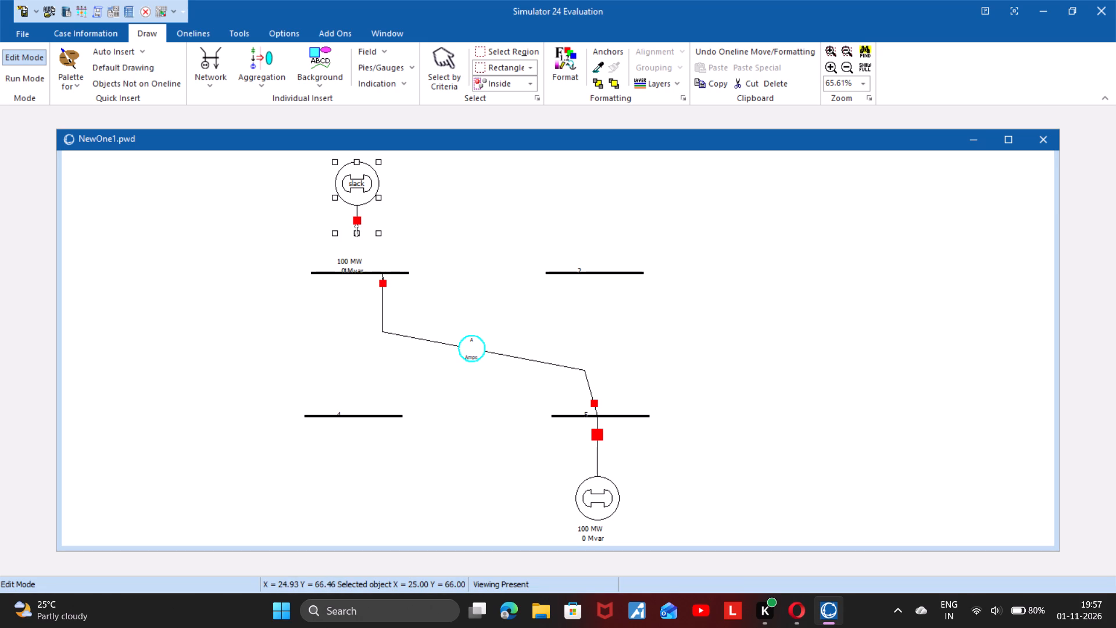
pyautogui.moveTo(356, 230); pyautogui.dragTo(358, 272)
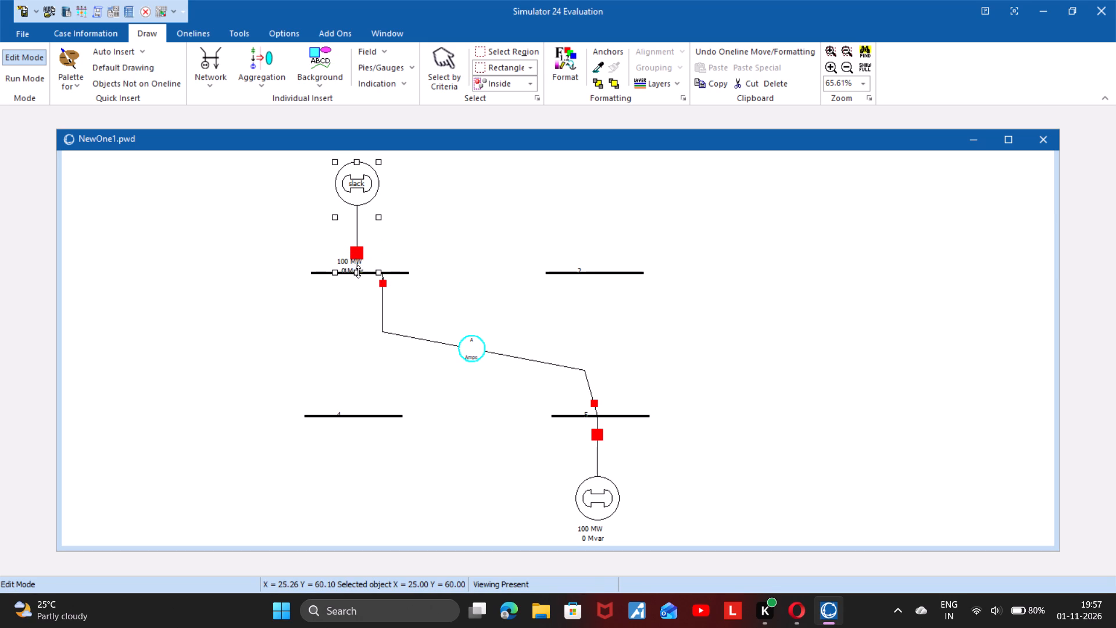
pyautogui.click(428, 251)
# Draw a transmission line from bus 1 at about X 31, Y 60 to bus 2 at about X 57, running horizontally near Y 54.
pyautogui.click(200, 60)
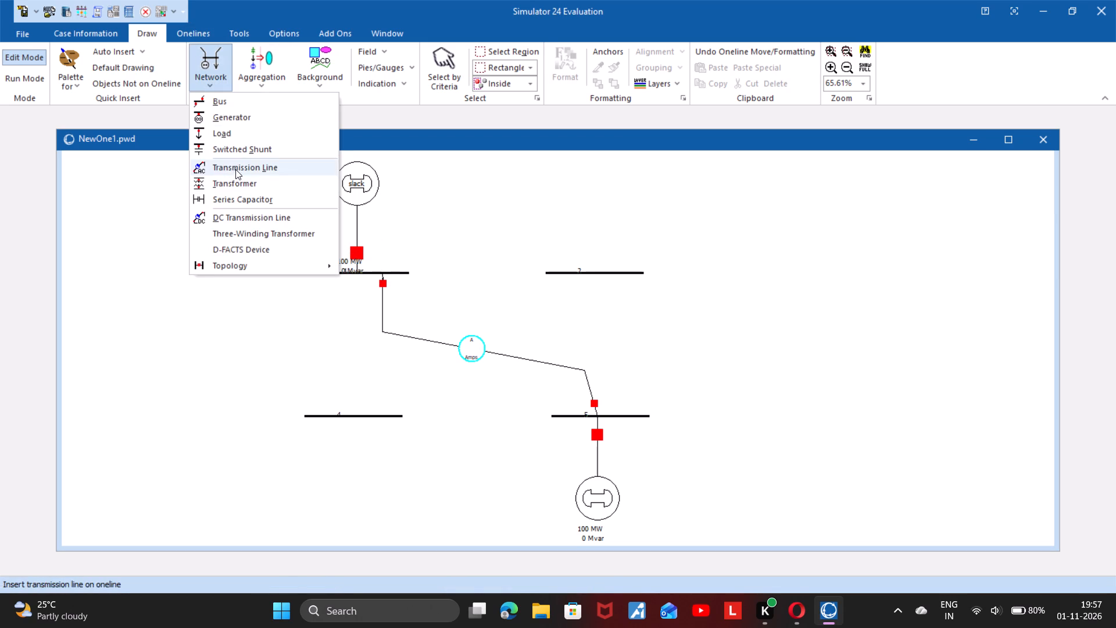
pyautogui.click(235, 169)
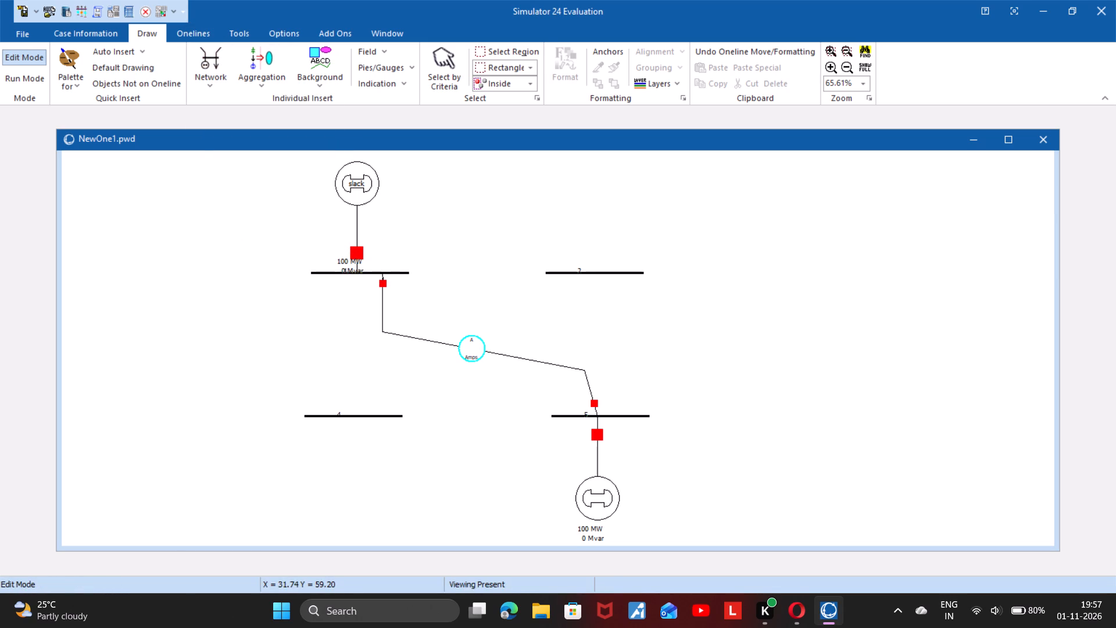
pyautogui.click(397, 273)
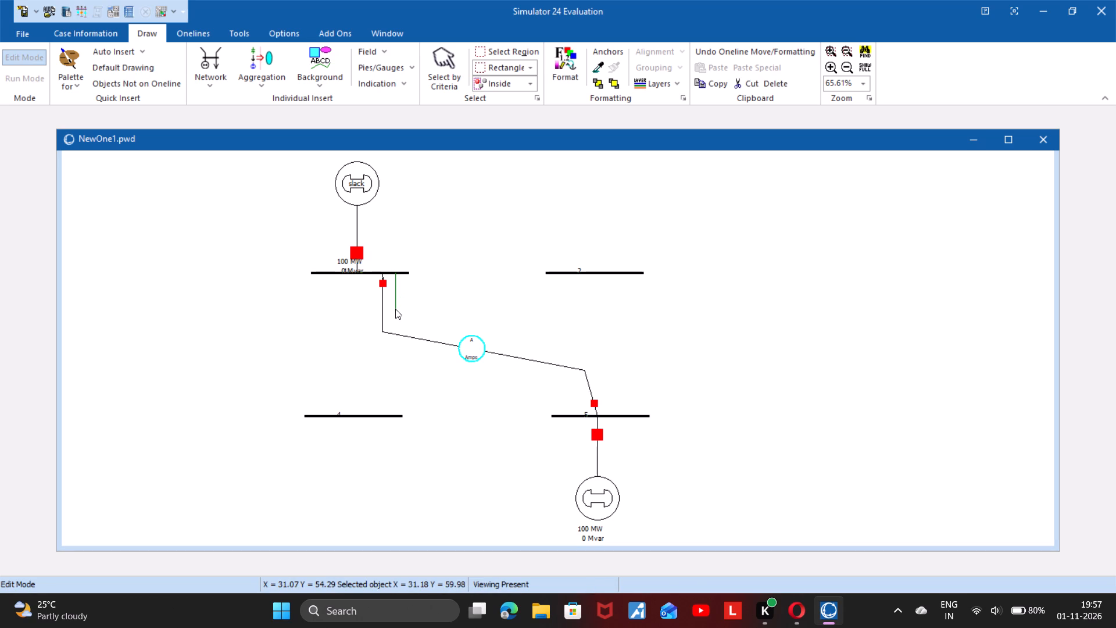
pyautogui.click(395, 309)
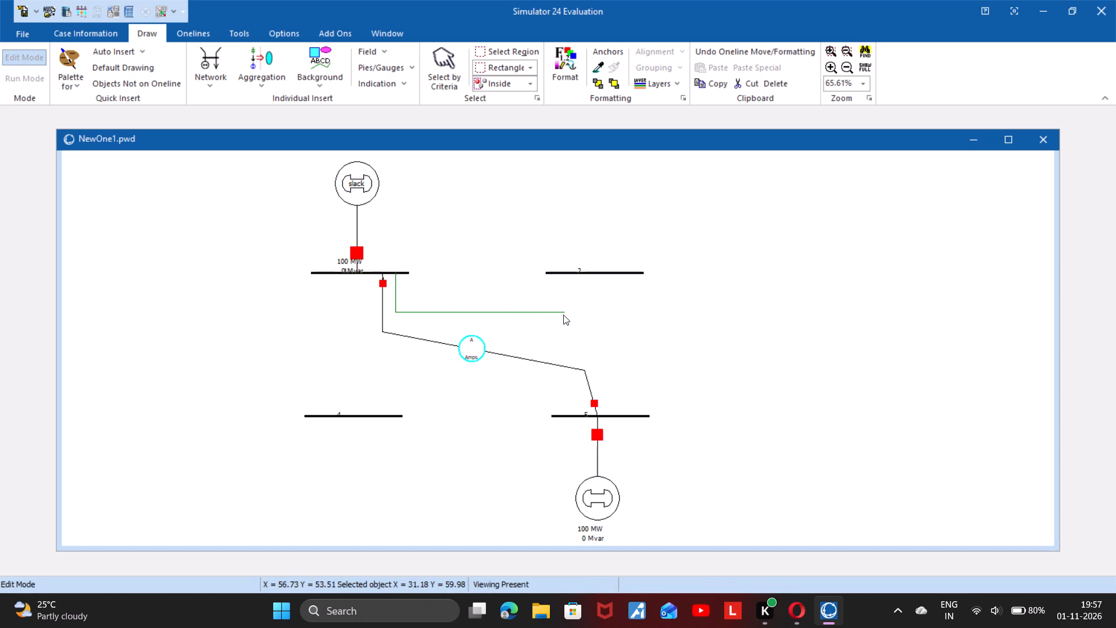
pyautogui.click(563, 315)
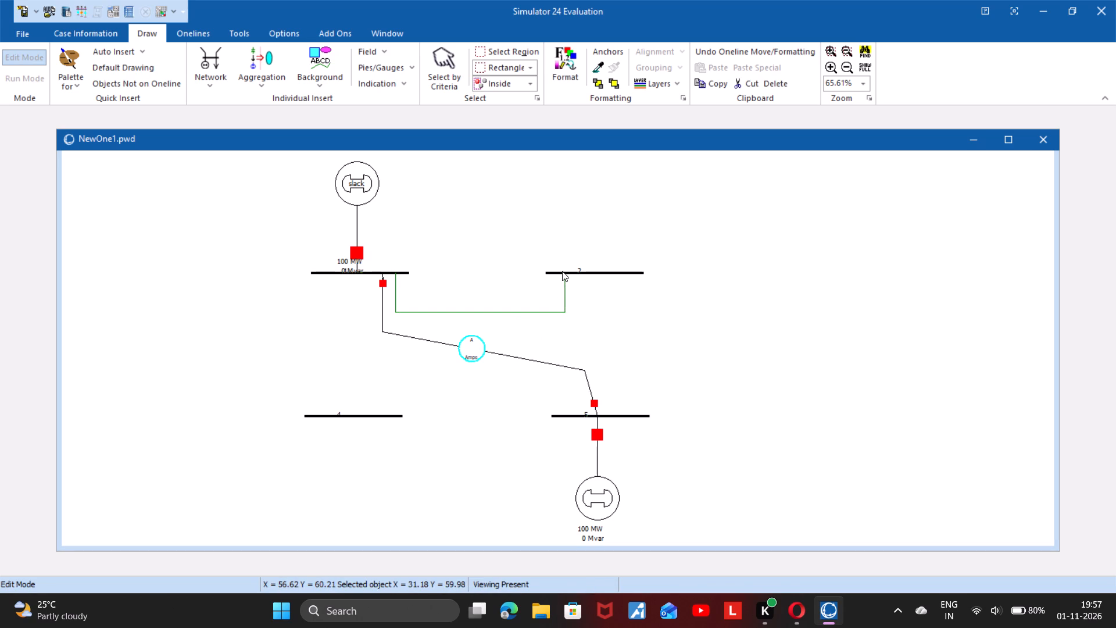
pyautogui.click(562, 271)
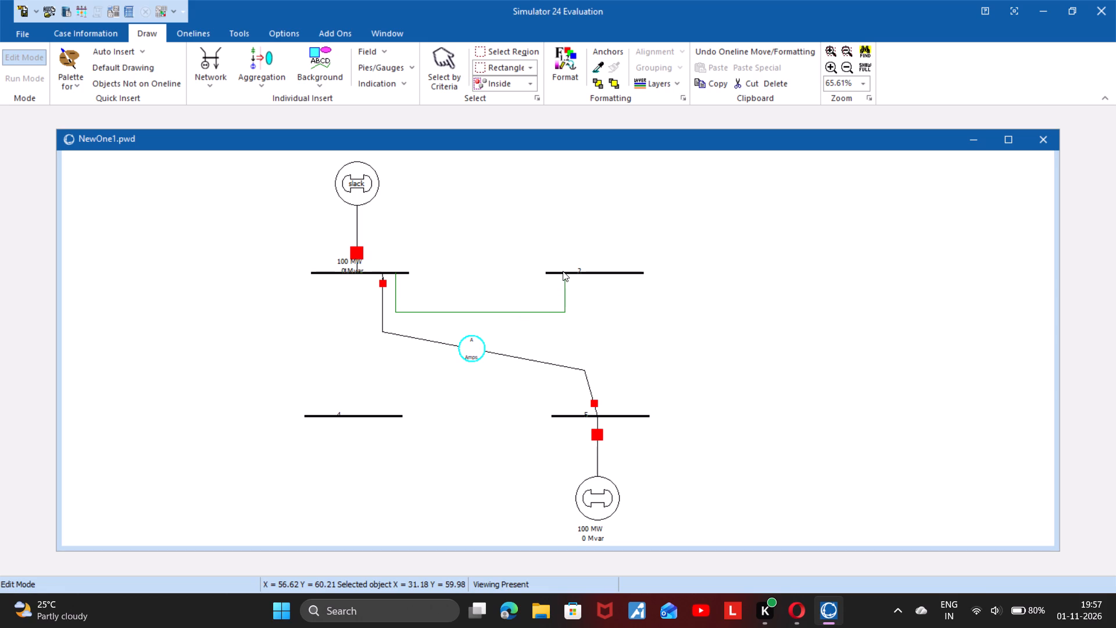
pyautogui.doubleClick(563, 271)
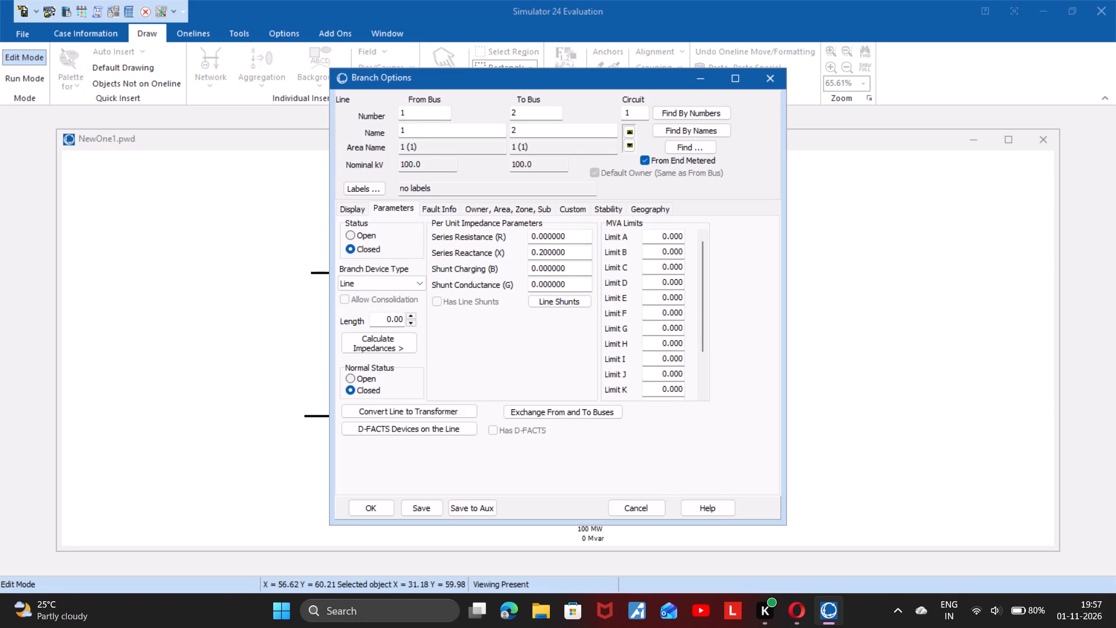
# Accept the bus 1 to bus 2 line's parameters with a series reactance of 0.20 per unit.
pyautogui.click(364, 507)
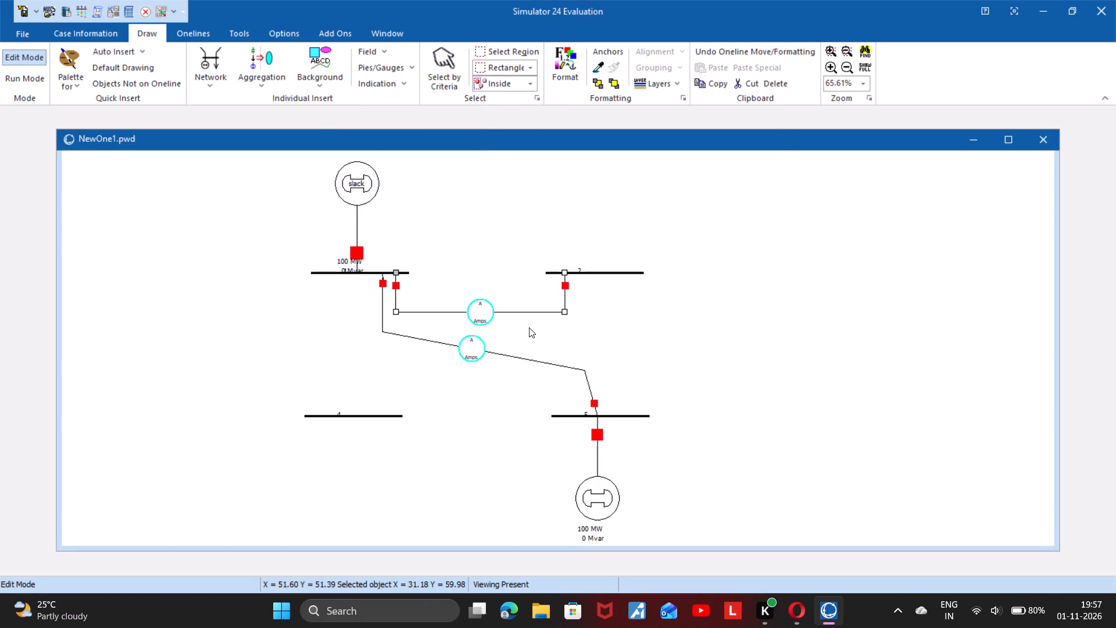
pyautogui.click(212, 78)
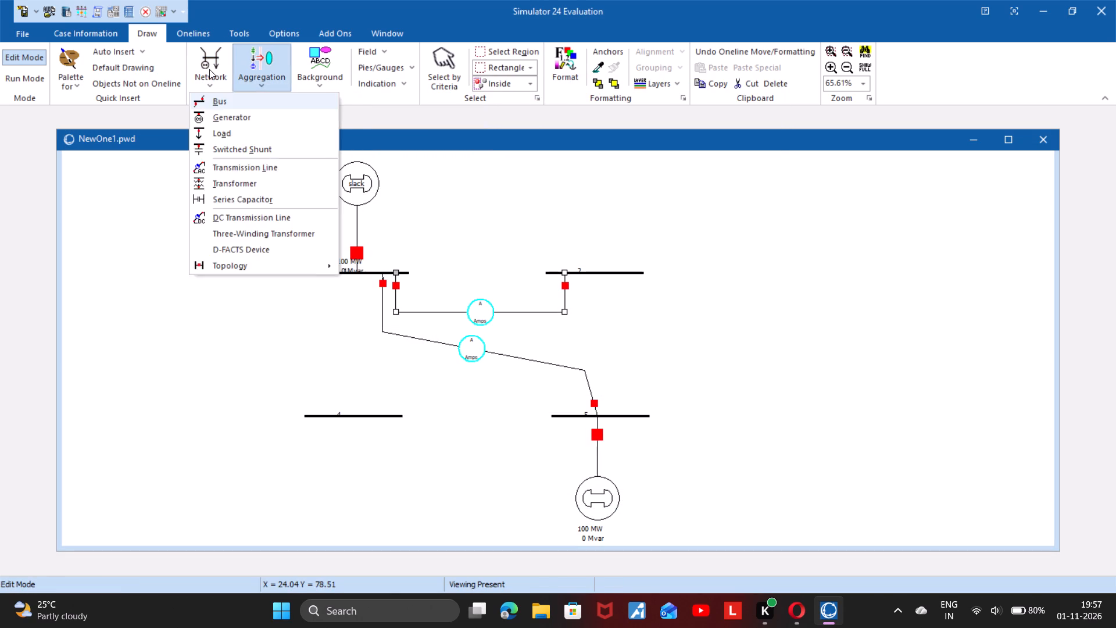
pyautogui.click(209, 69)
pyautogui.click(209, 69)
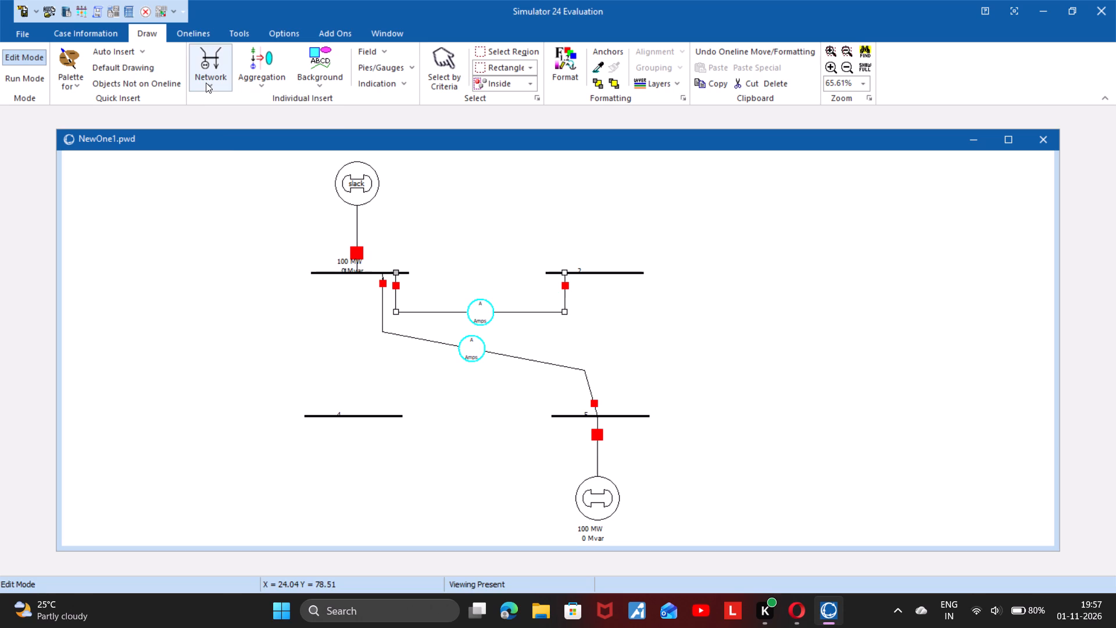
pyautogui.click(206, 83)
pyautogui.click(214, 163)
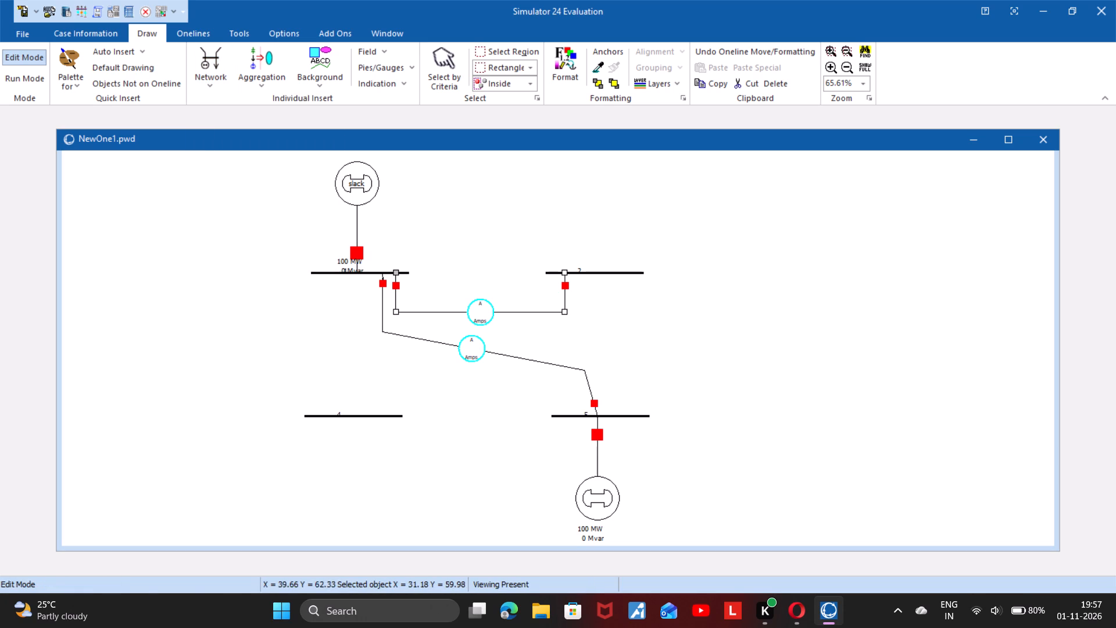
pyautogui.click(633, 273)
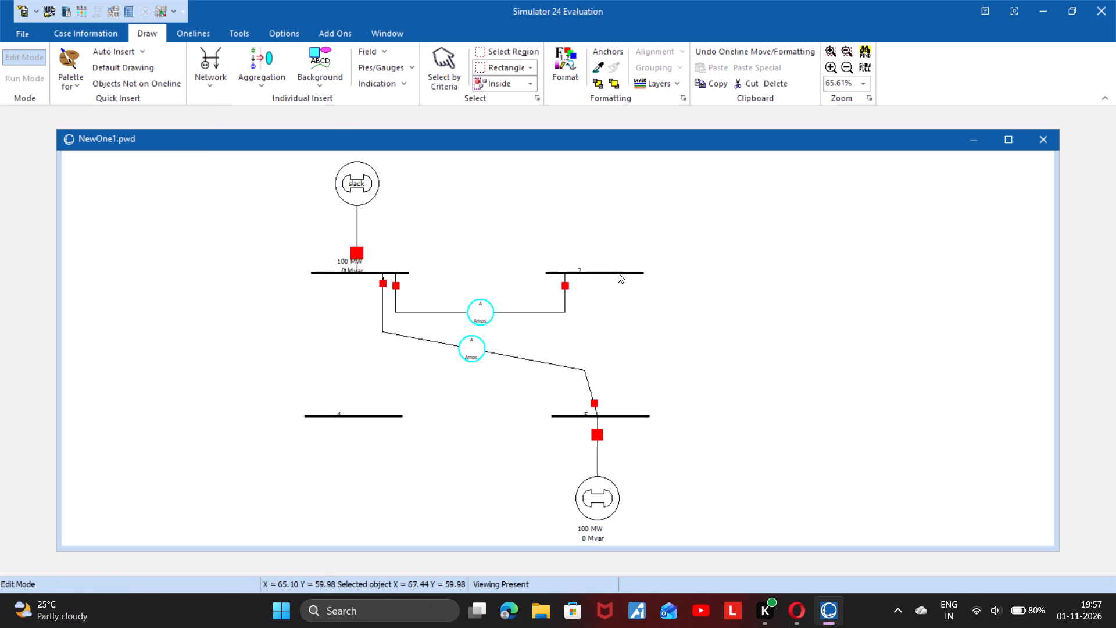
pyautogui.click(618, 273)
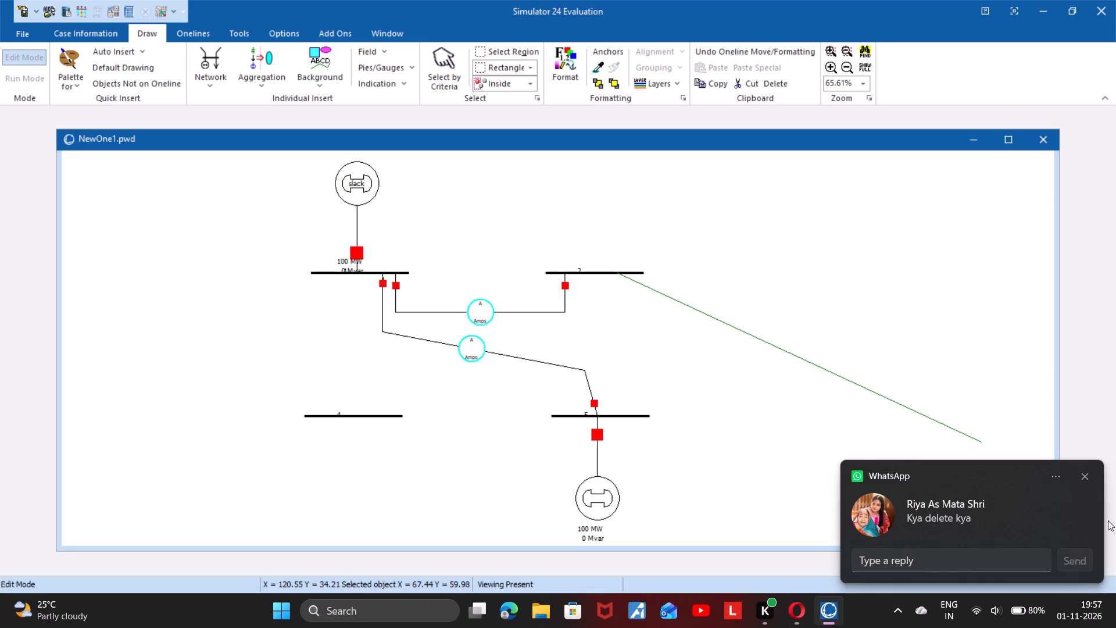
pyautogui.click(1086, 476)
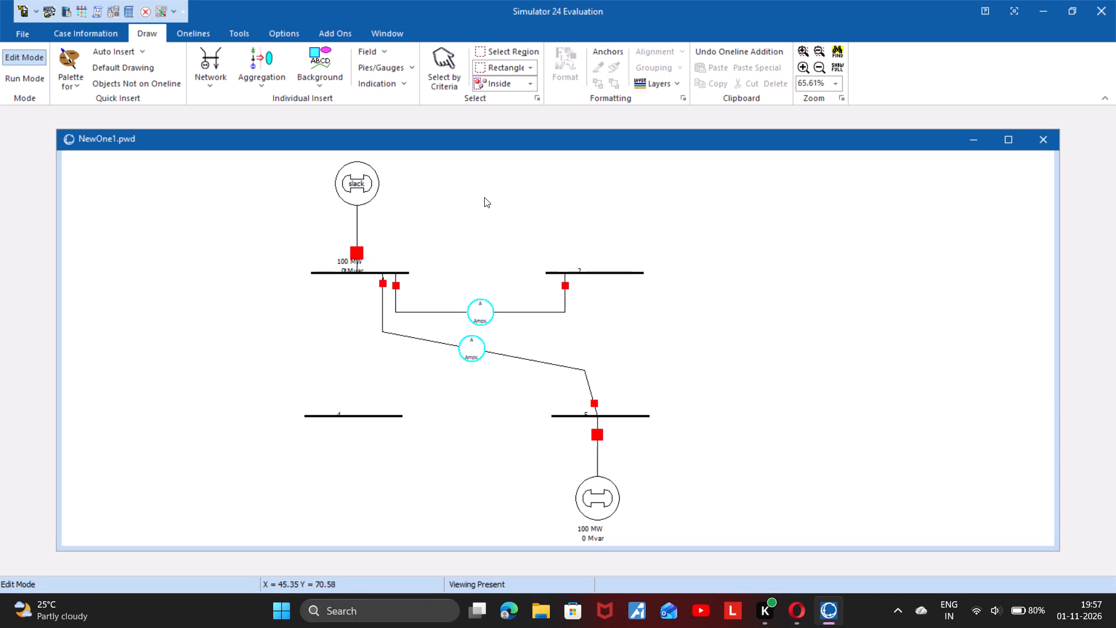
# Choose the next network element to insert on the oneline.
pyautogui.click(219, 76)
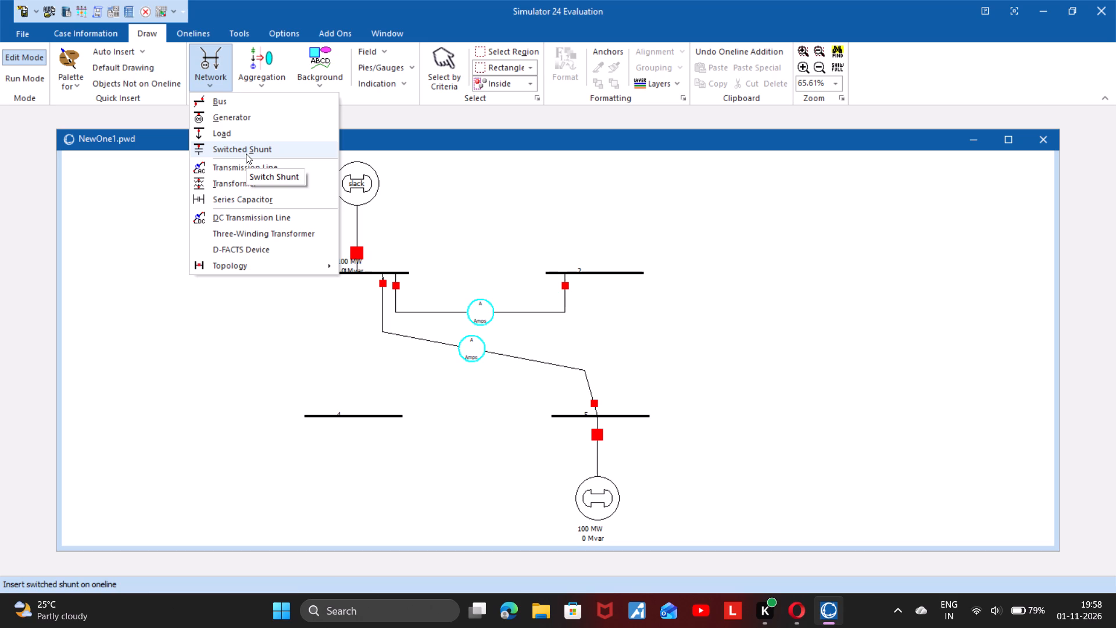
# Draw a vertical transmission line from bus 2 to bus 5 at about X 68 with a series reactance of 0.10.
pyautogui.click(245, 162)
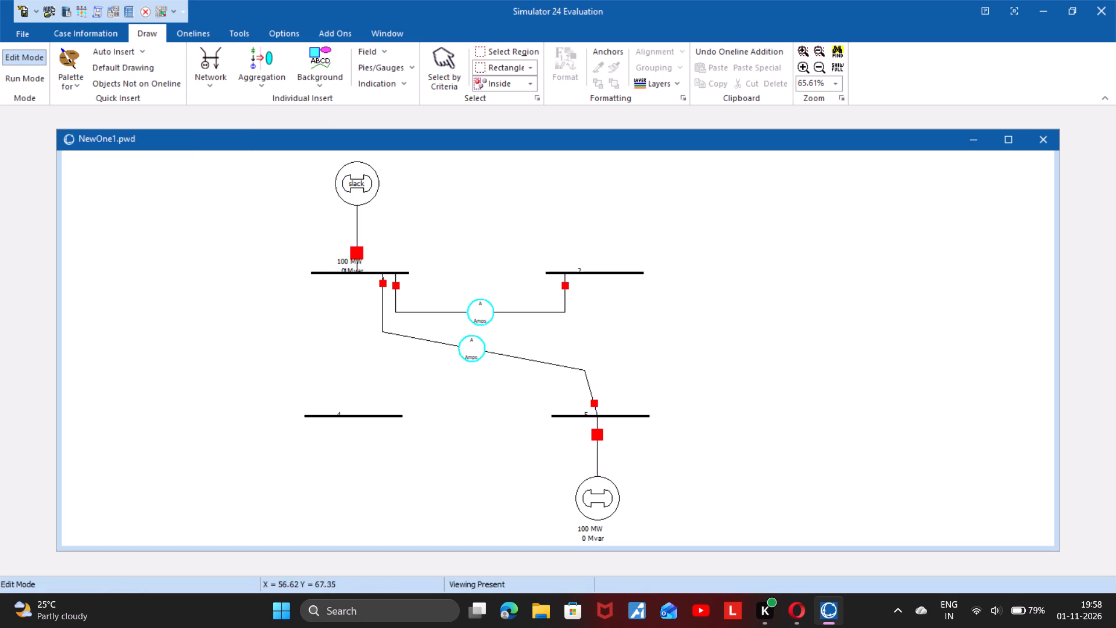
pyautogui.click(634, 273)
pyautogui.click(638, 415)
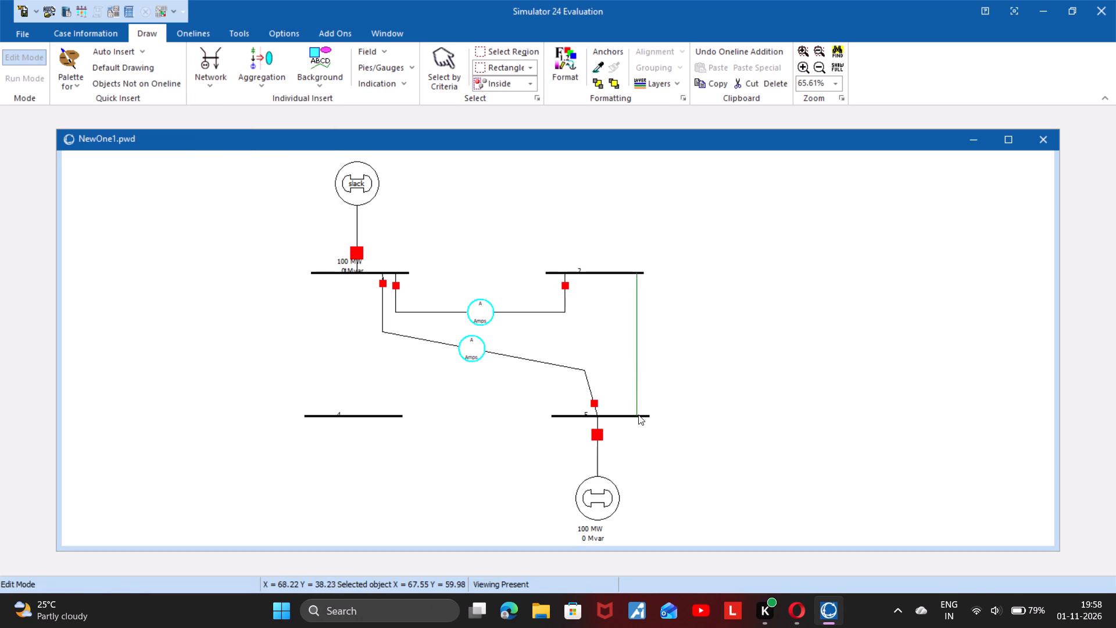
pyautogui.doubleClick(638, 415)
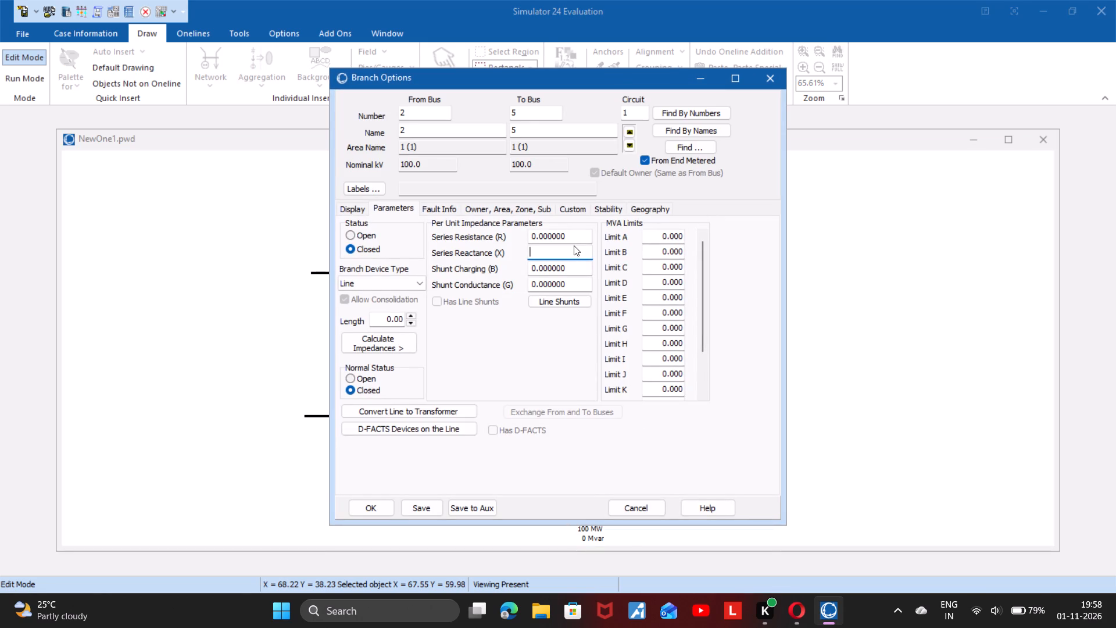
pyautogui.write('10.10')
pyautogui.click(532, 256)
pyautogui.press('Delete')
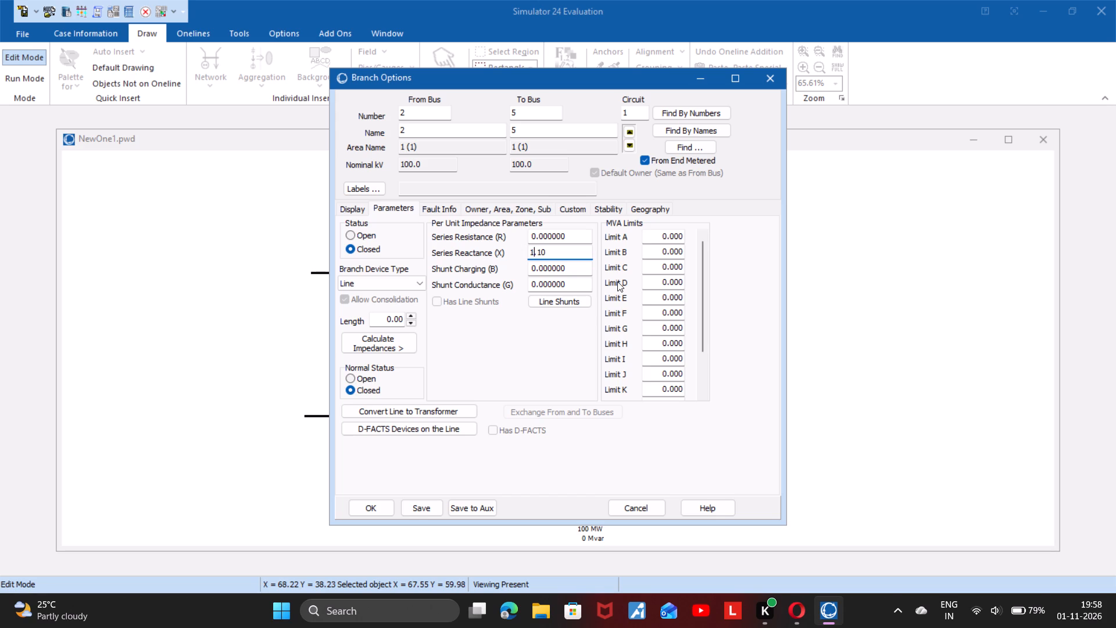
pyautogui.press('BackSpace')
pyautogui.press('0')
pyautogui.click(391, 508)
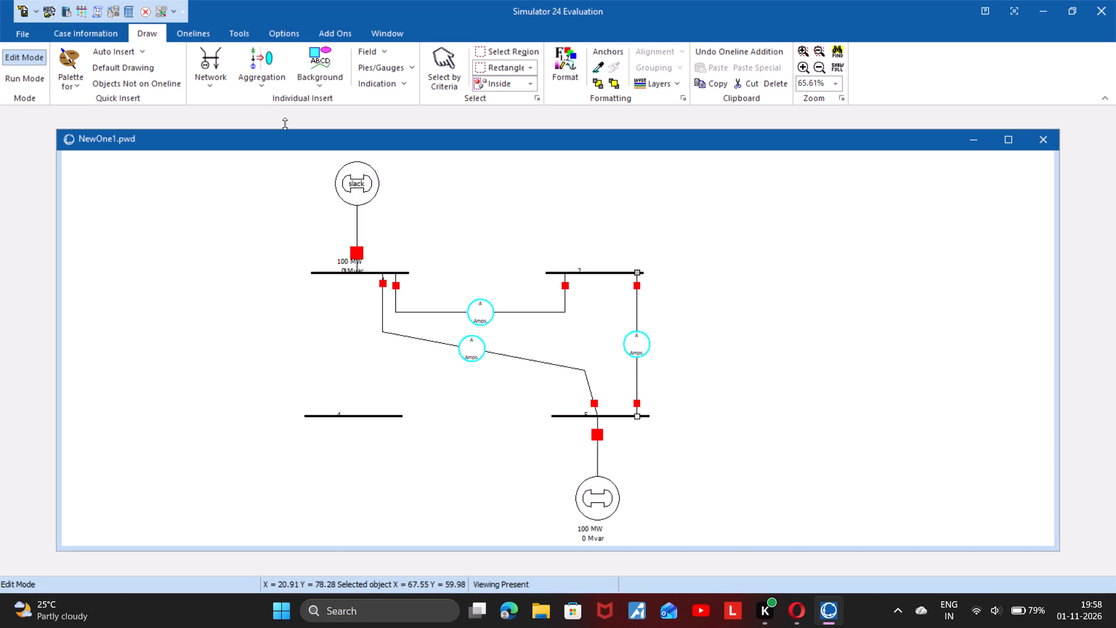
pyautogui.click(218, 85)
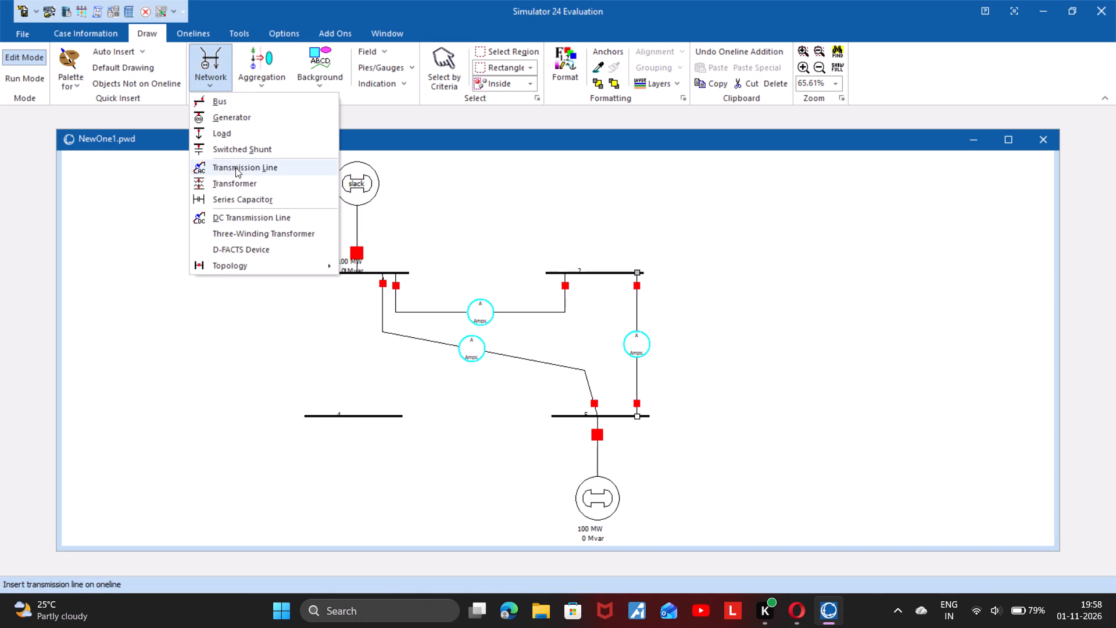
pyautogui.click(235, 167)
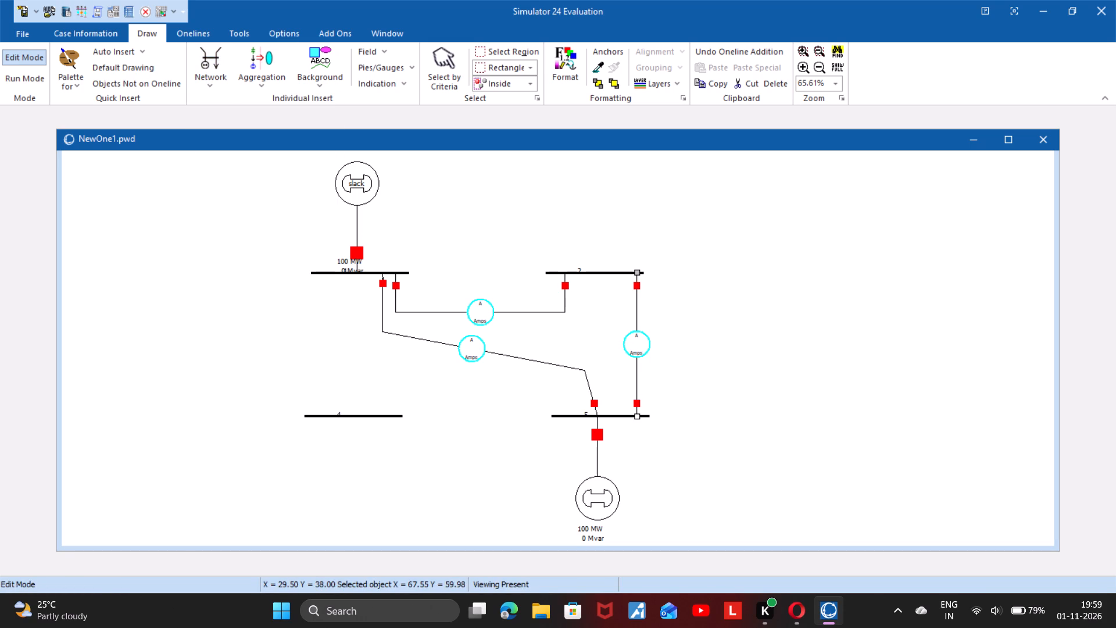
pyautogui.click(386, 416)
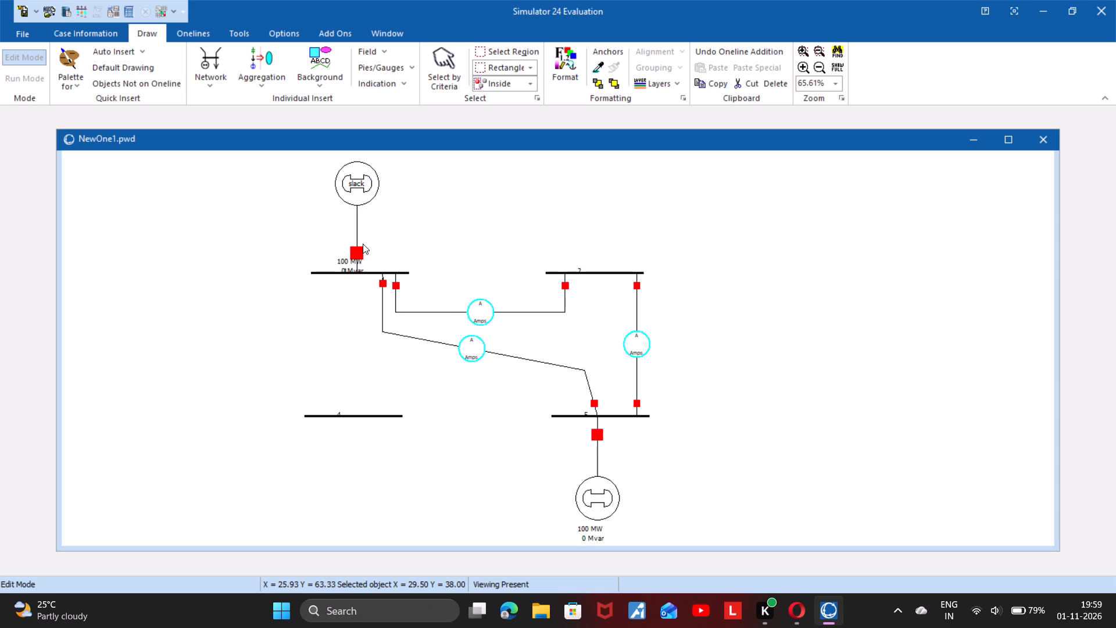
# Draw a transmission line from bus 4 at about X 28, Y 38 to bus 5 at about X 56, routed above both bars, with 0.10 series reactance.
pyautogui.click(214, 77)
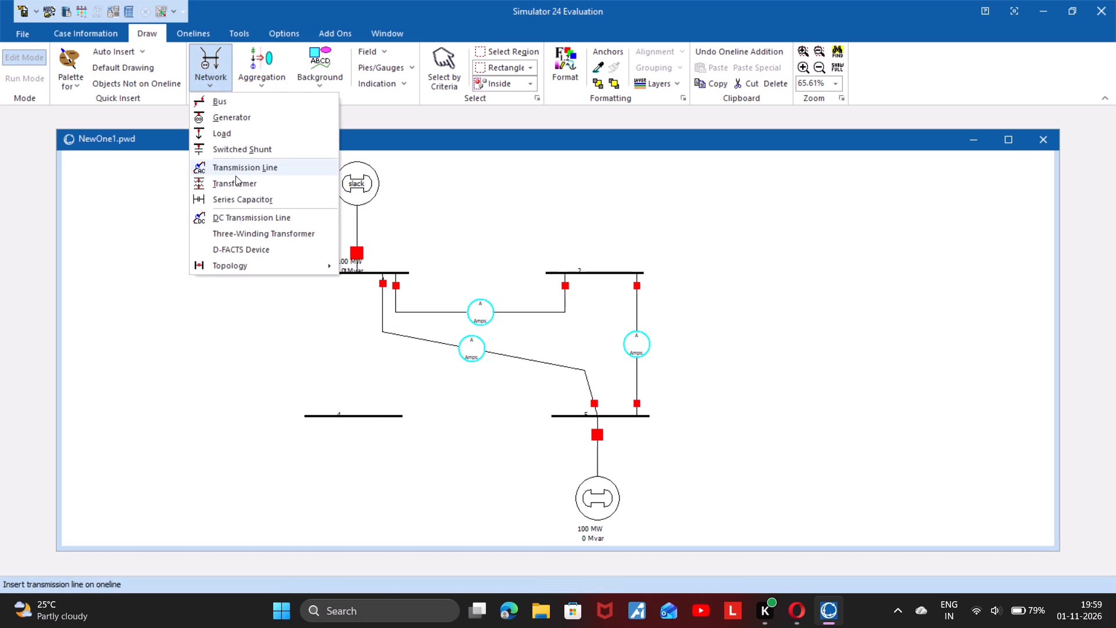
pyautogui.click(235, 172)
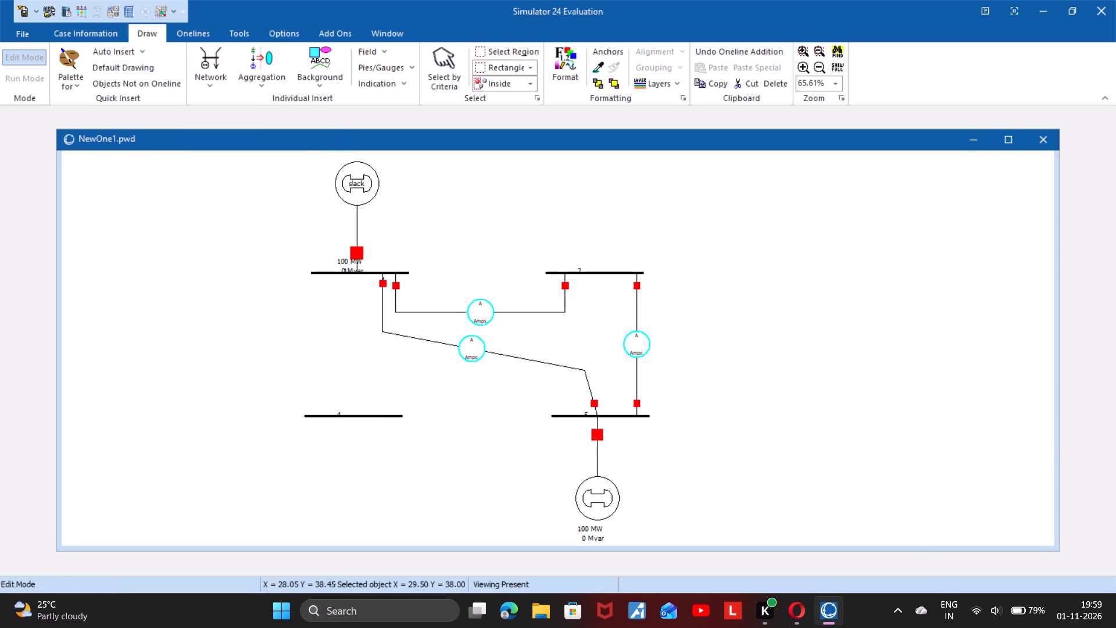
pyautogui.click(376, 416)
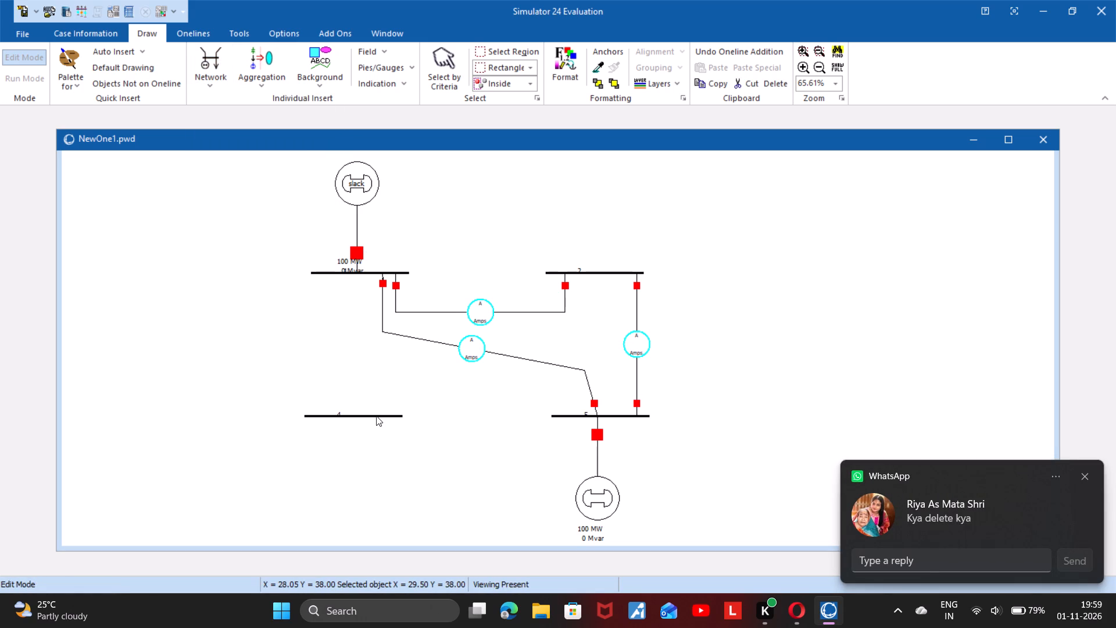
pyautogui.click(376, 384)
pyautogui.click(557, 381)
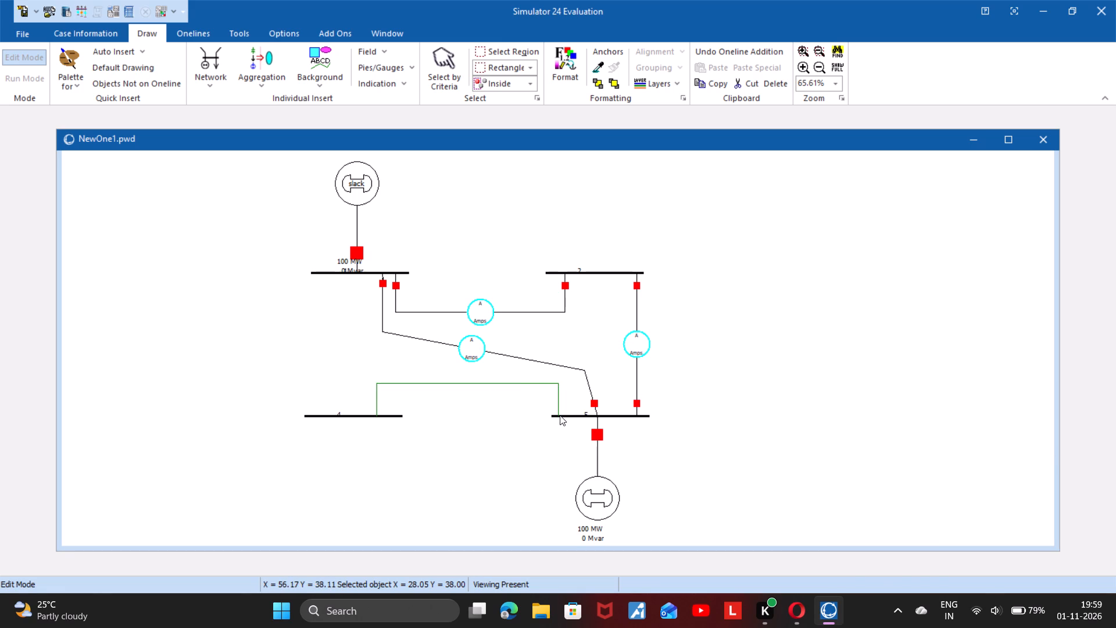
pyautogui.click(560, 415)
pyautogui.doubleClick(560, 415)
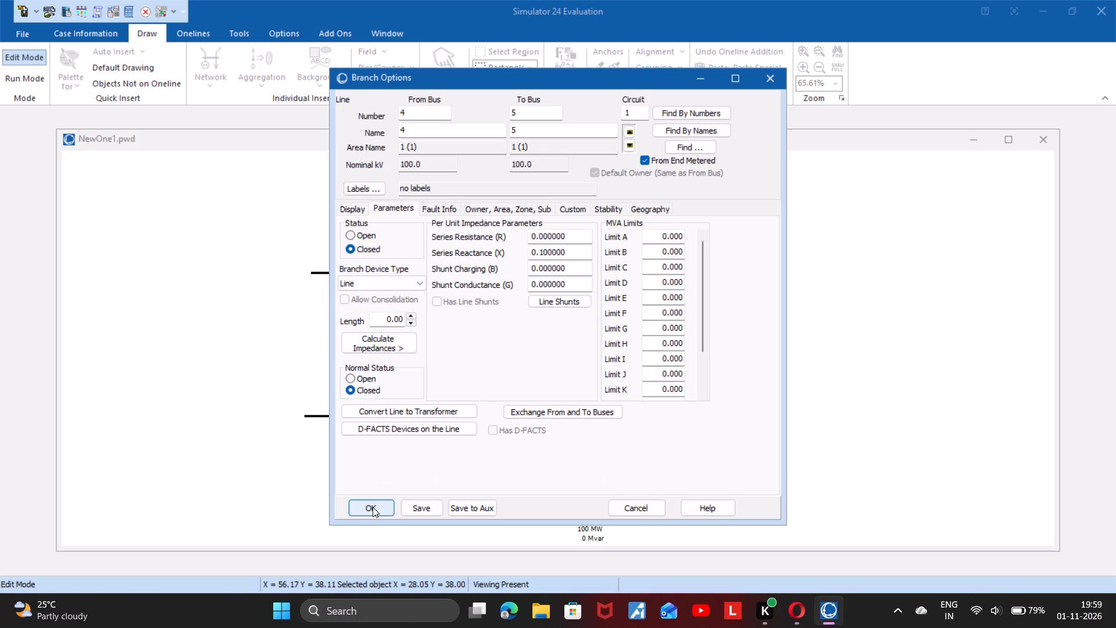
pyautogui.click(373, 507)
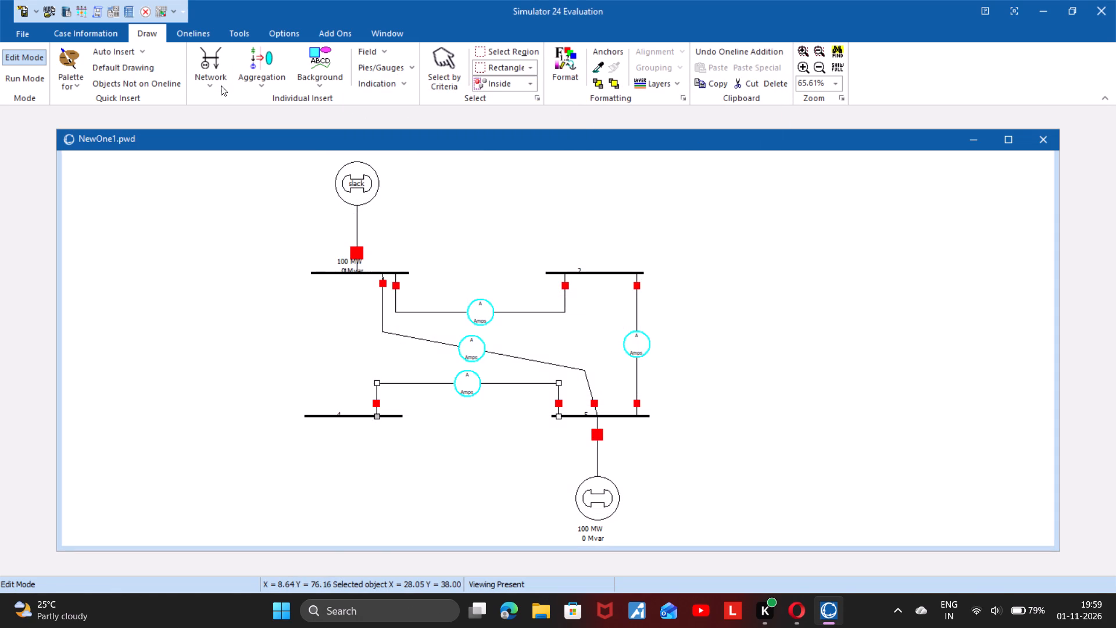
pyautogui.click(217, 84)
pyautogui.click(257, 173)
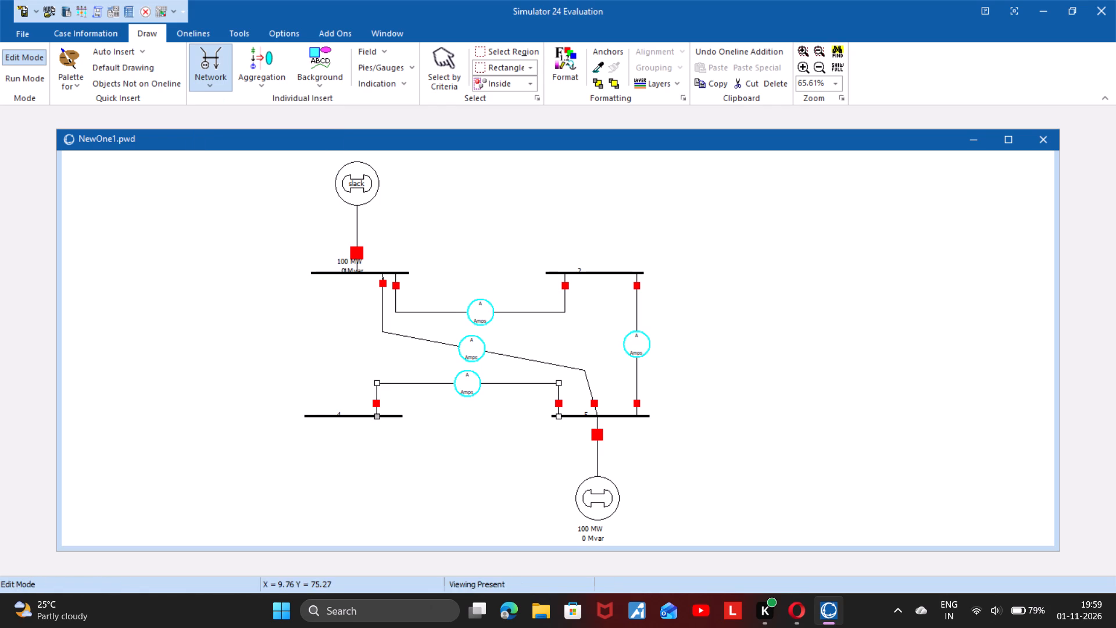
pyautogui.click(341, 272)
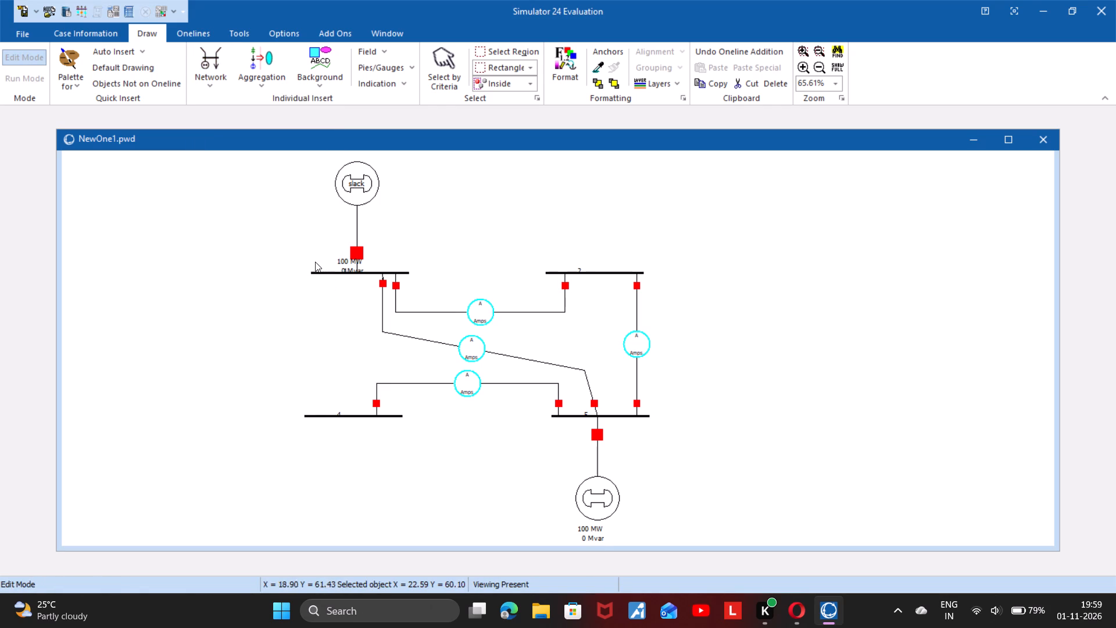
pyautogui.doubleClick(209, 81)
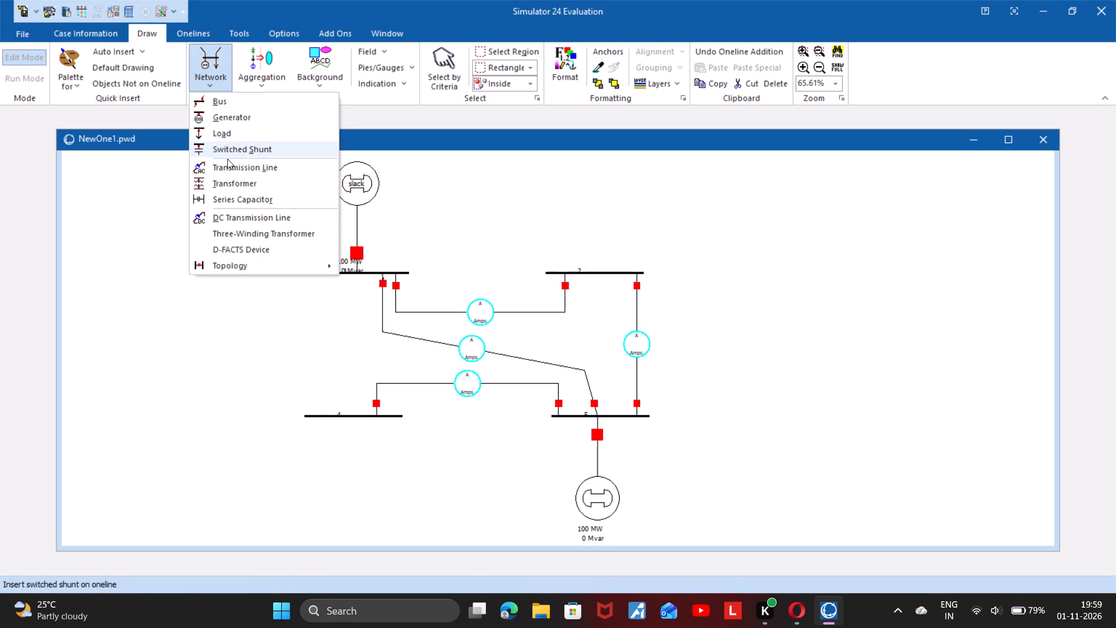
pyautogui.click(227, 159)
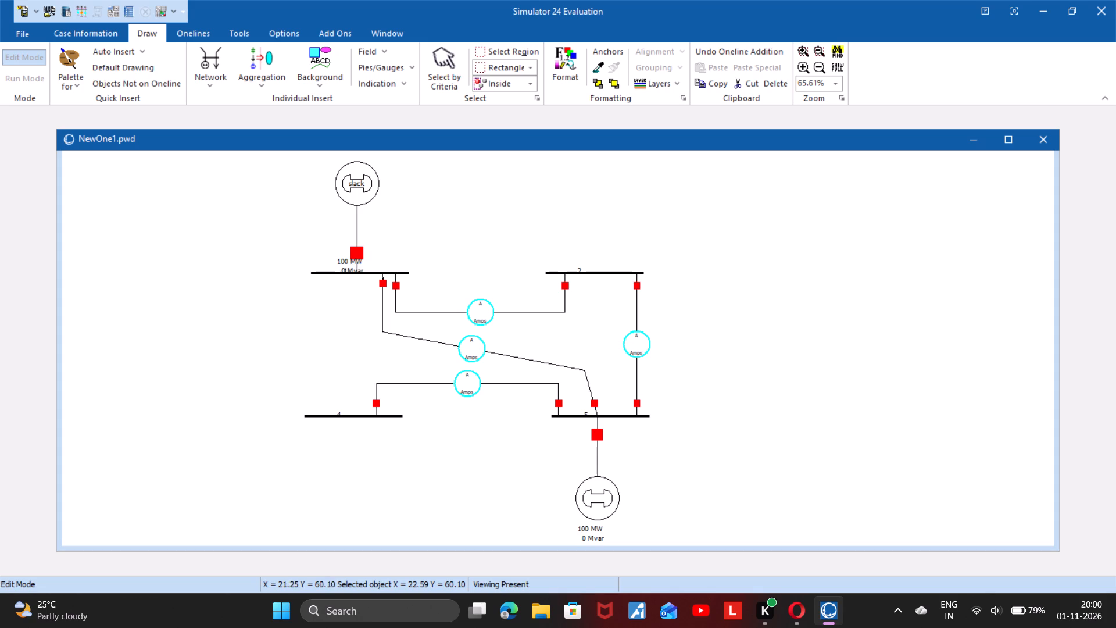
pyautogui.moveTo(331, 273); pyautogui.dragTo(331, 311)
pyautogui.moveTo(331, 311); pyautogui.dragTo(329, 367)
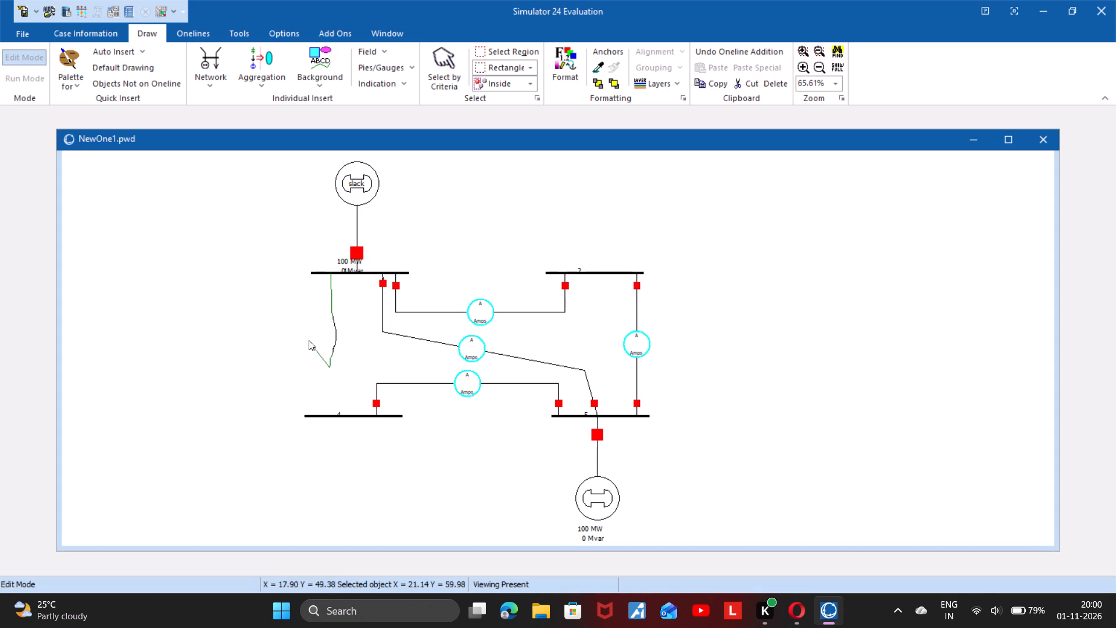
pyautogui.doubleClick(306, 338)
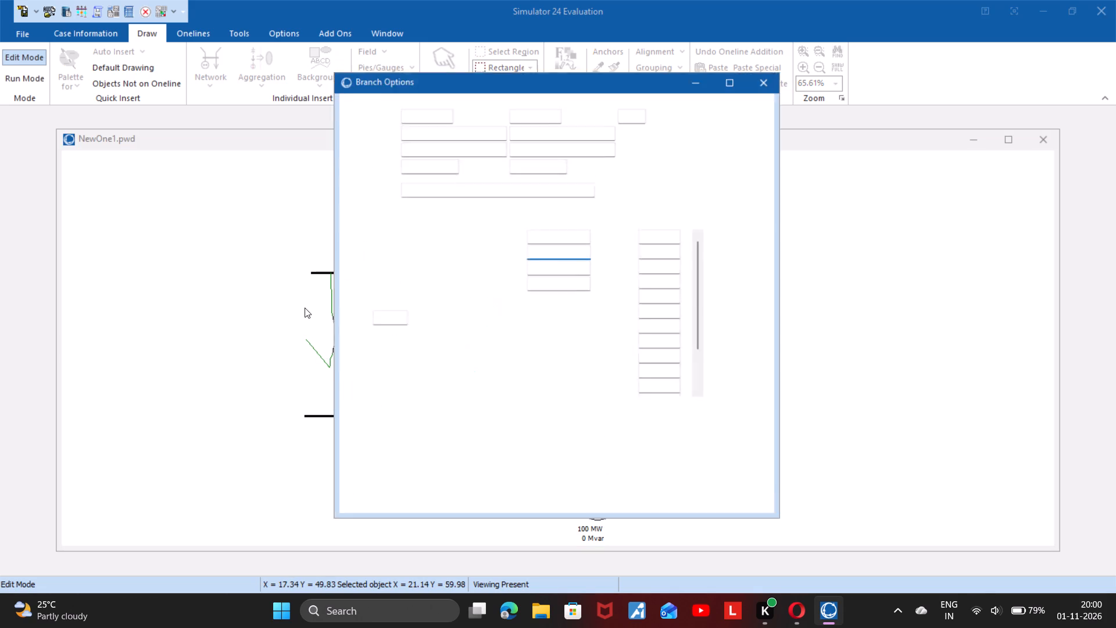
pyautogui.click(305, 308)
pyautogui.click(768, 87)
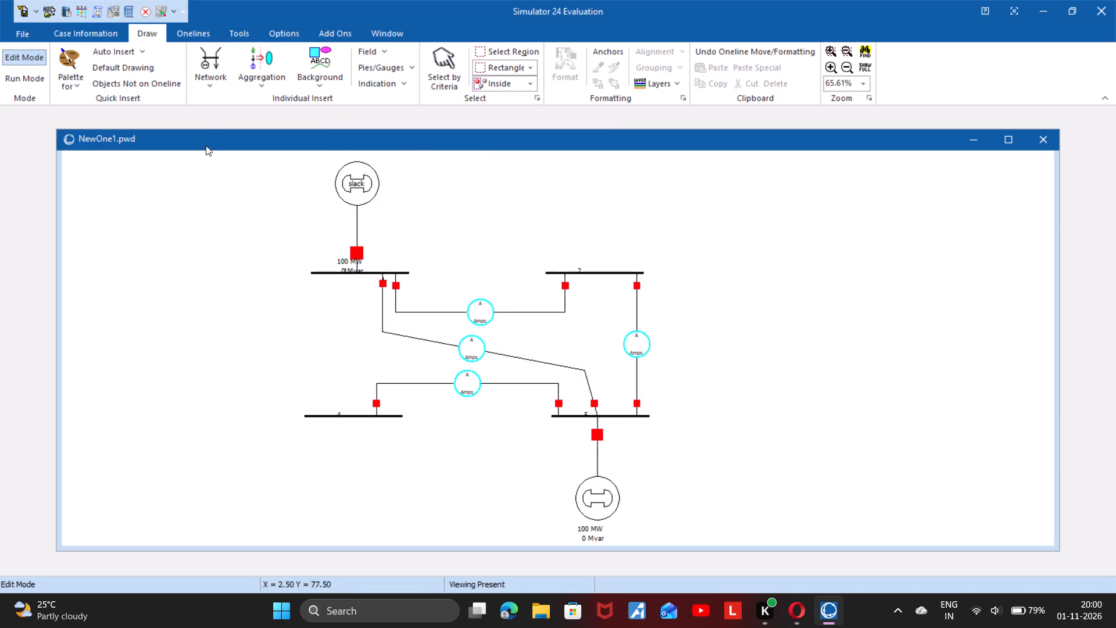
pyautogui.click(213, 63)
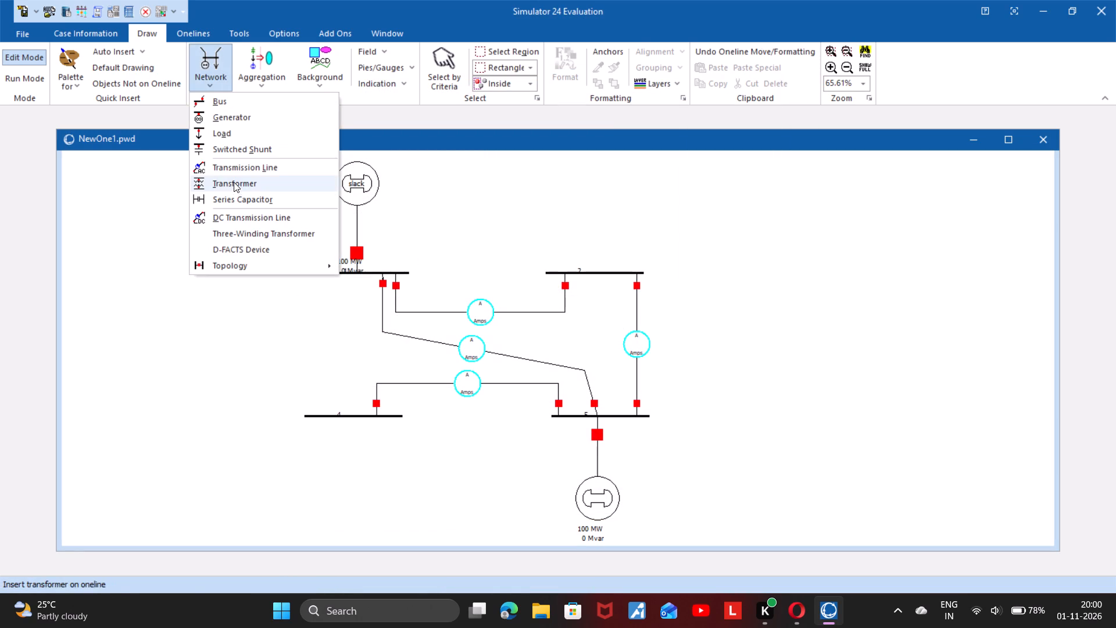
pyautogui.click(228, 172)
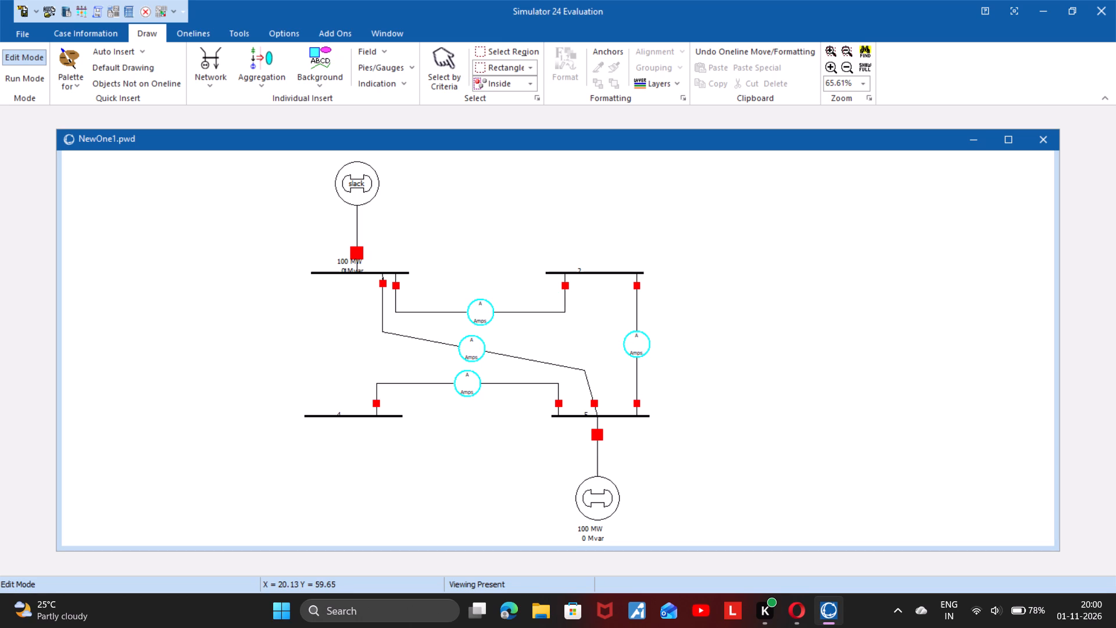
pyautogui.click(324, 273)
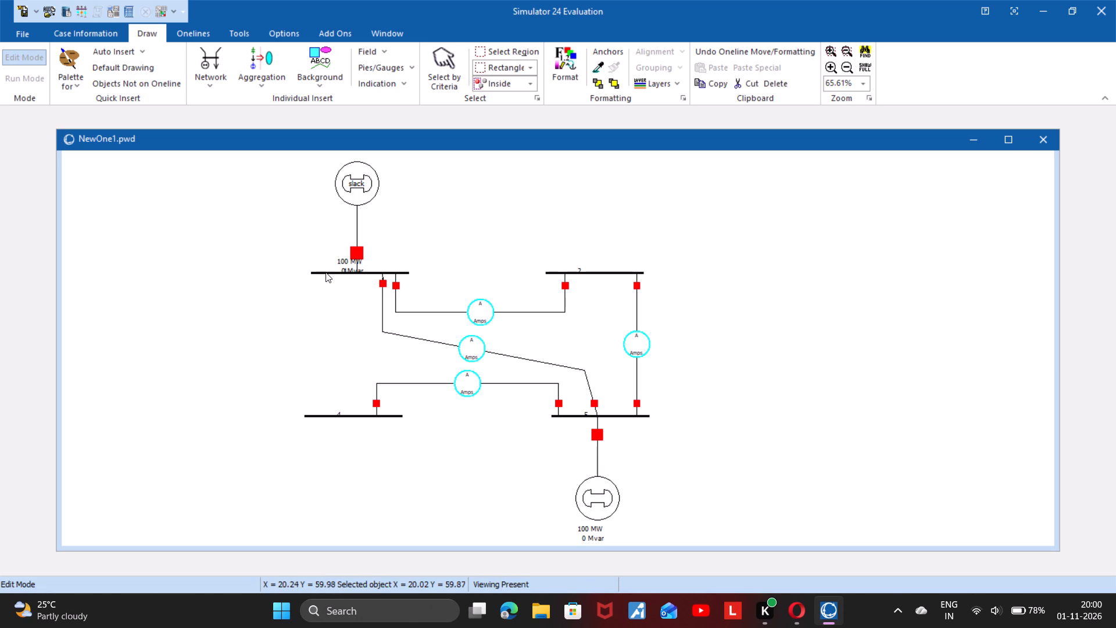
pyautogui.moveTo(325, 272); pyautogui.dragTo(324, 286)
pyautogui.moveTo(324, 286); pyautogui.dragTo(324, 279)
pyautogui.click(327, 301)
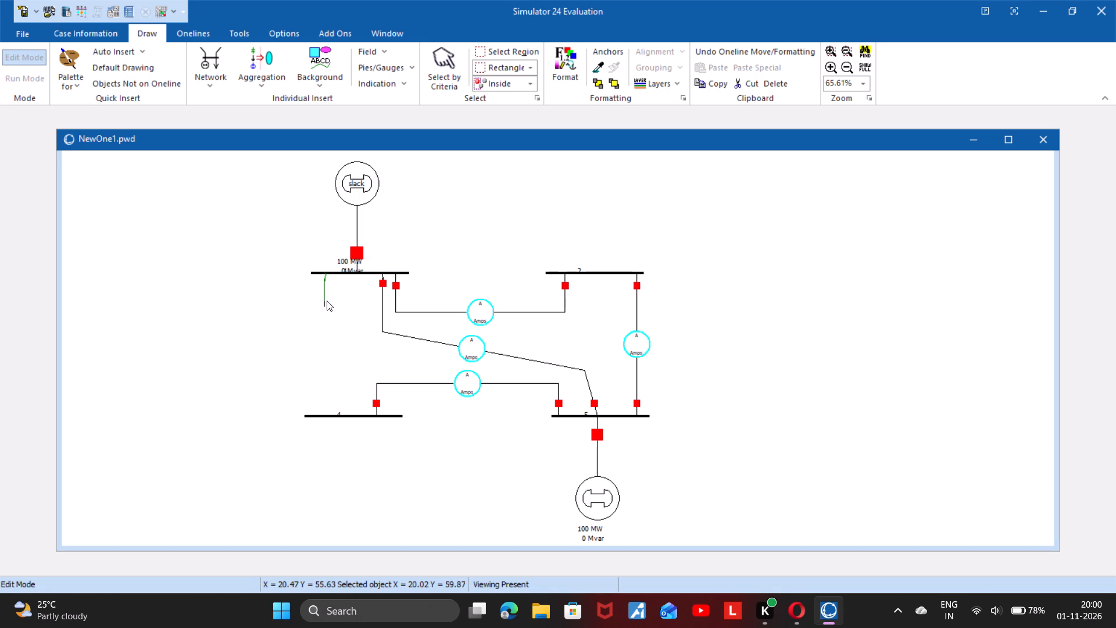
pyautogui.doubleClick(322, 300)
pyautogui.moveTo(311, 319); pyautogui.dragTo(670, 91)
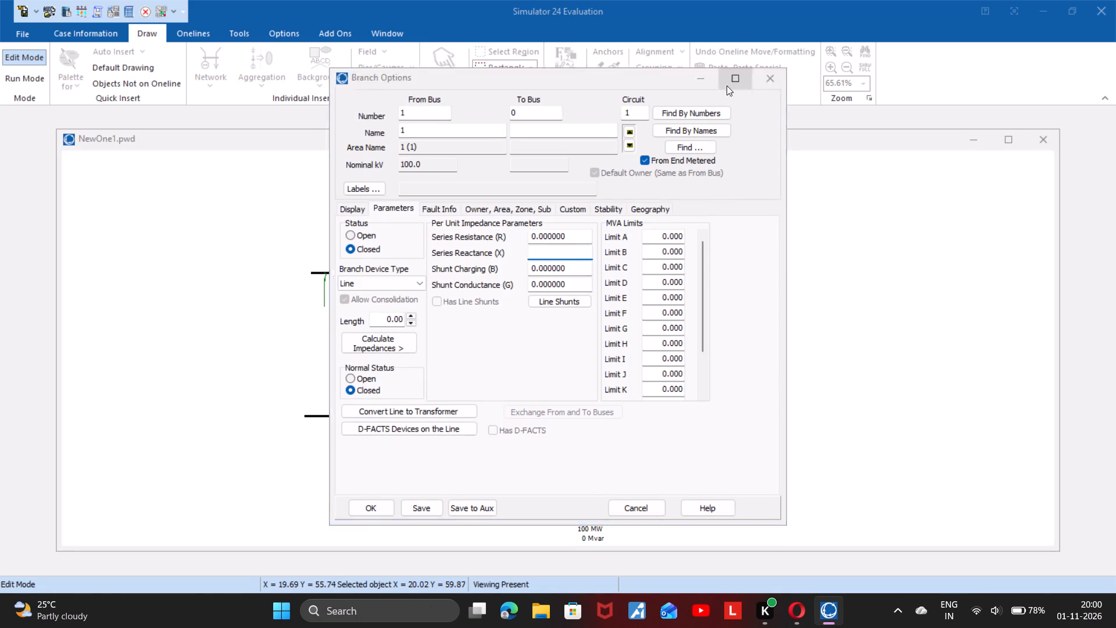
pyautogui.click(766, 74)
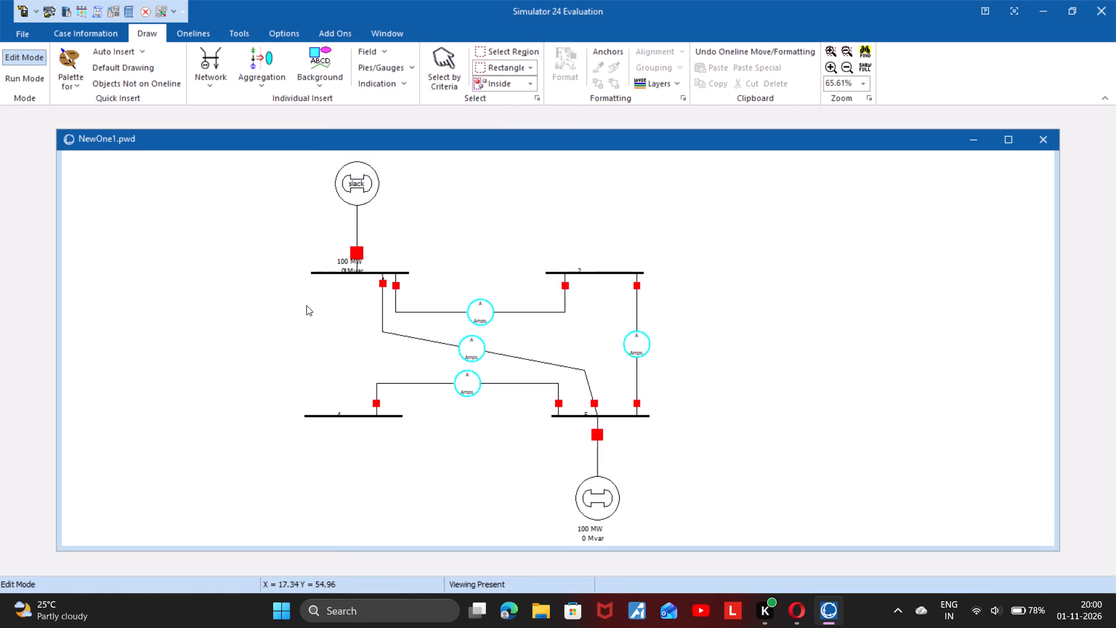
# Draw a vertical transmission line from bus 1 at about X 20, Y 60 down to bus 4, with a series reactance of 0.10.
pyautogui.click(212, 66)
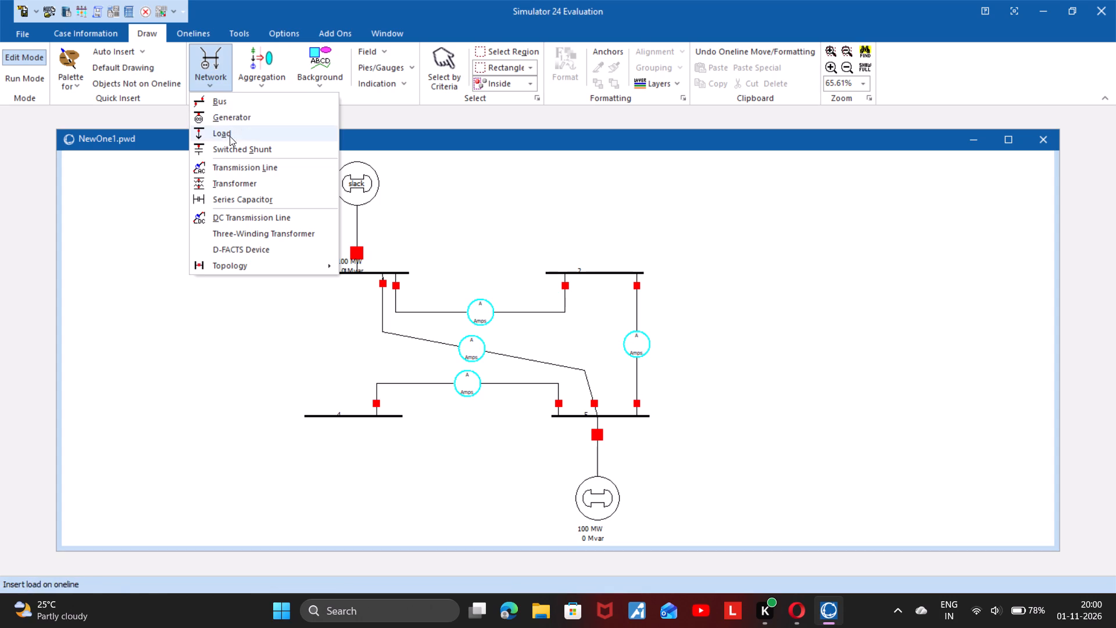
pyautogui.click(231, 160)
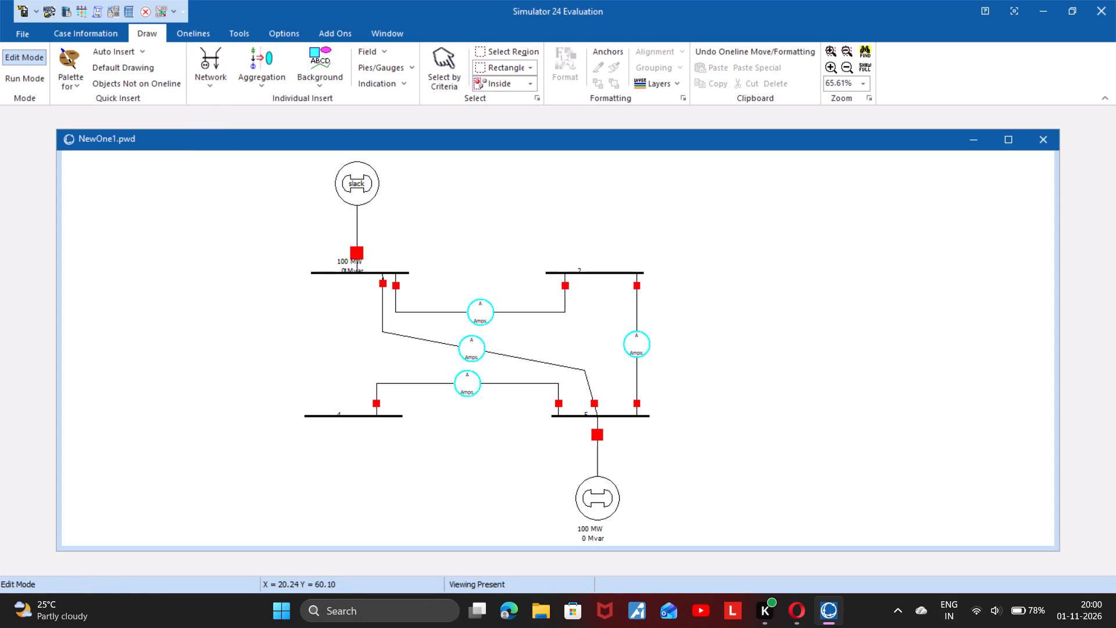
pyautogui.click(326, 273)
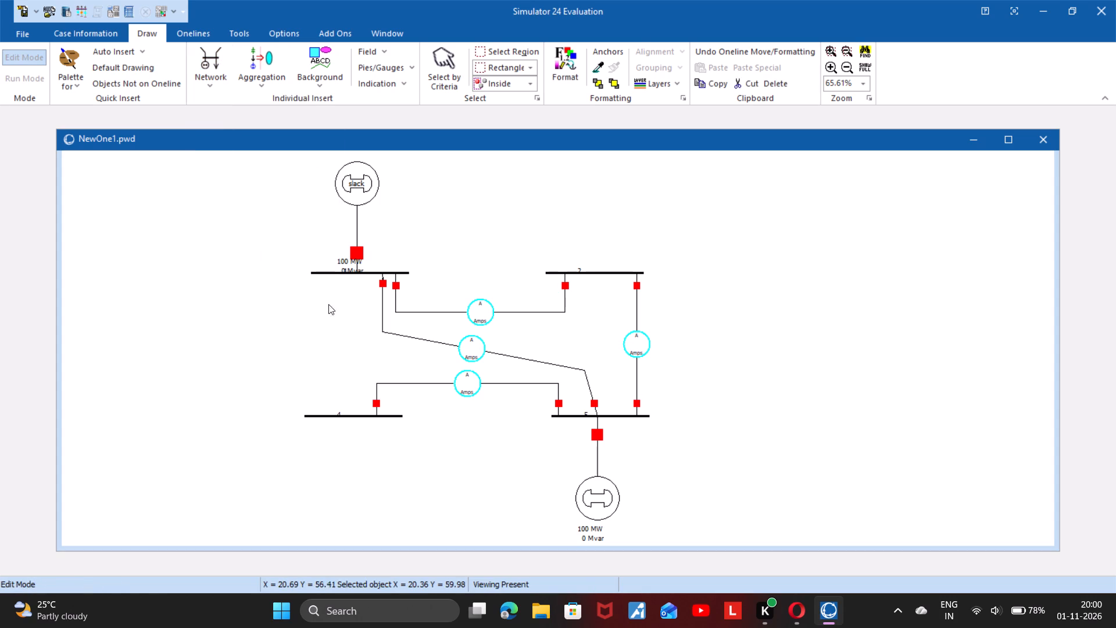
pyautogui.moveTo(330, 274); pyautogui.dragTo(330, 348)
pyautogui.moveTo(330, 348); pyautogui.dragTo(332, 419)
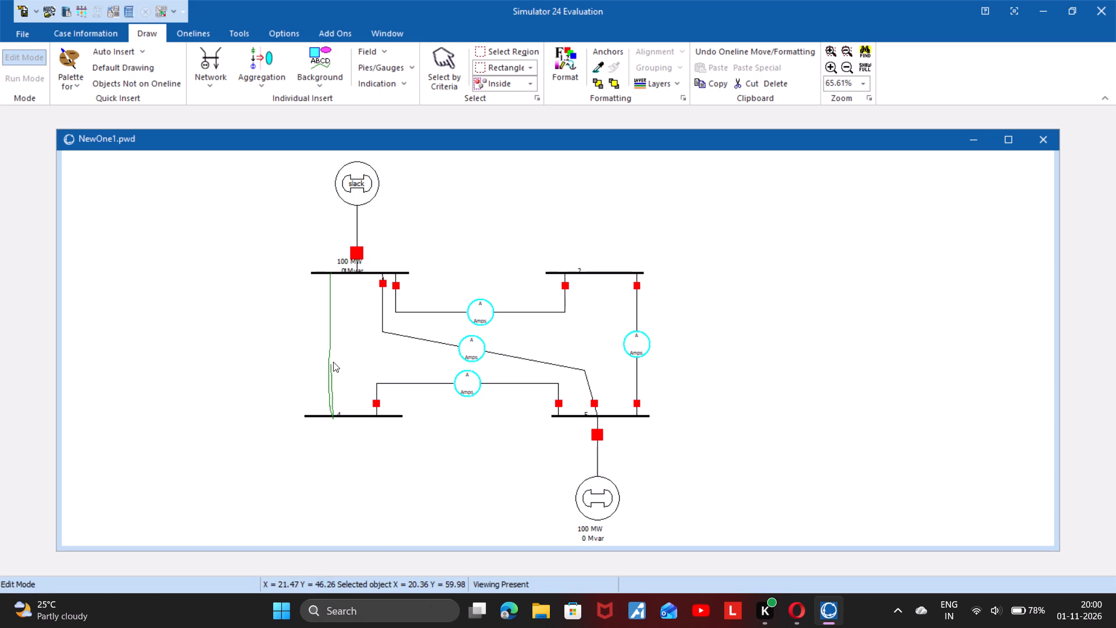
pyautogui.doubleClick(332, 417)
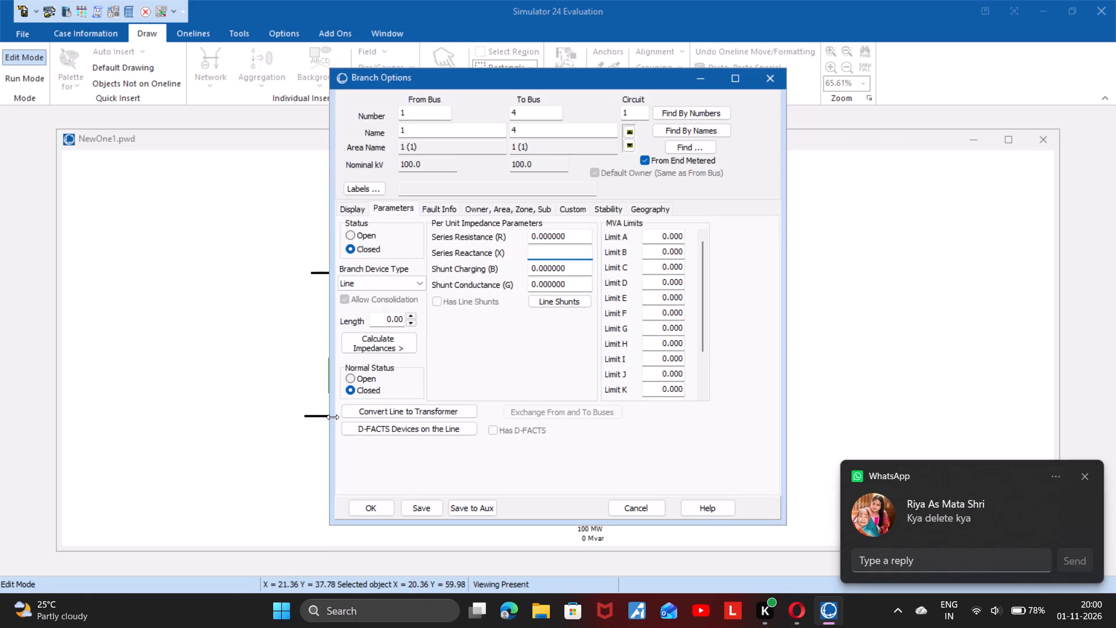
pyautogui.write('0.10')
pyautogui.click(385, 507)
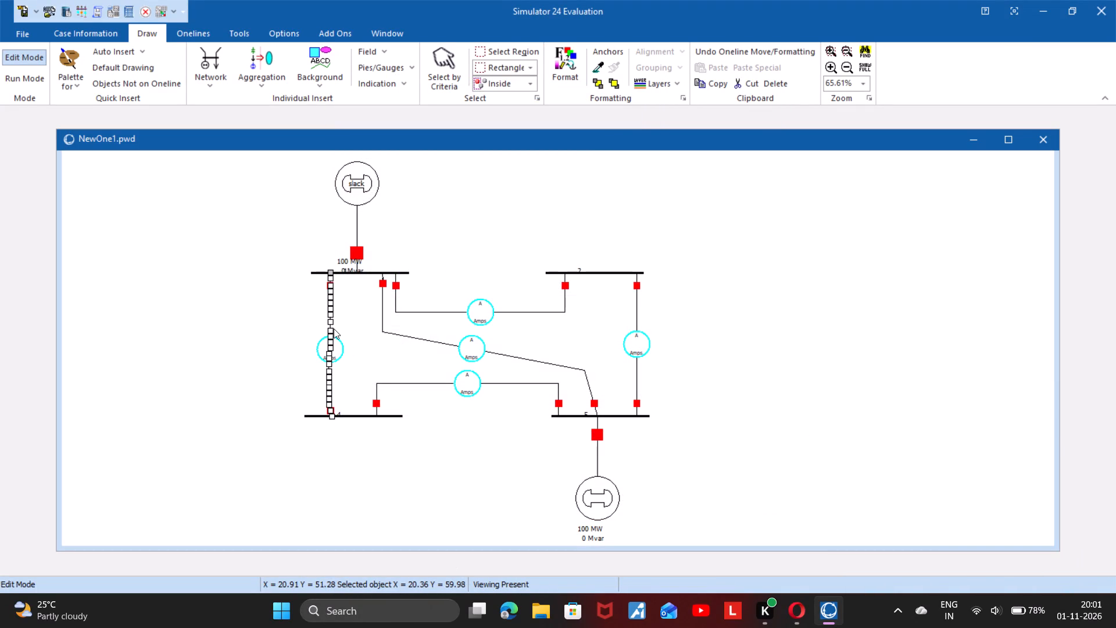
# Undo the last oneline move made around the line between bus 1 and bus 4.
pyautogui.moveTo(313, 298); pyautogui.dragTo(353, 336)
pyautogui.hotkey('ctrl', 'z')
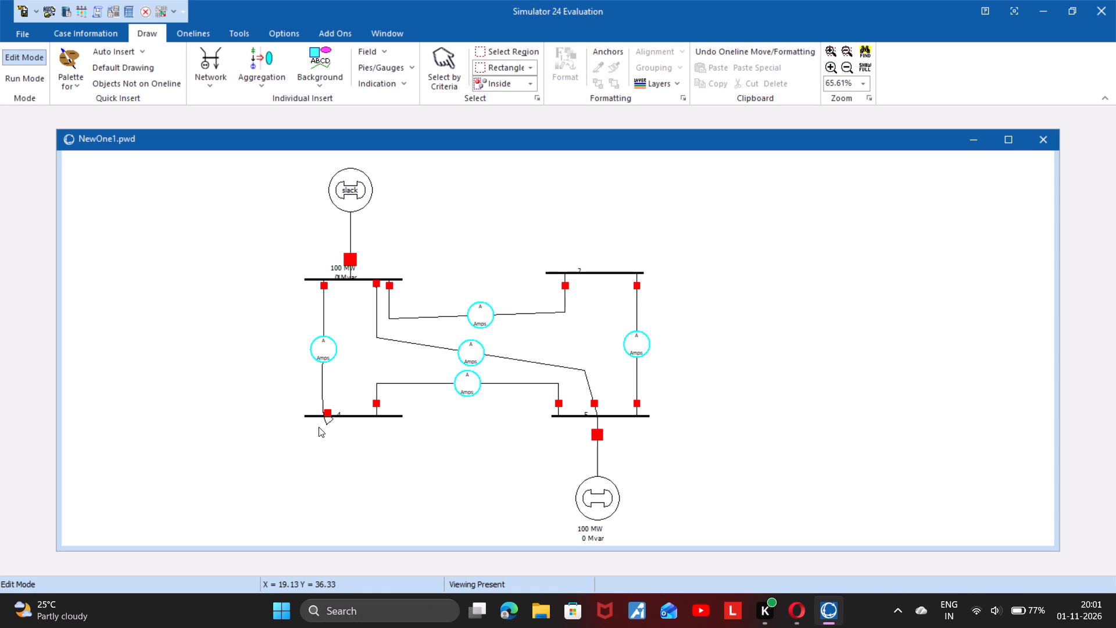
pyautogui.click(327, 410)
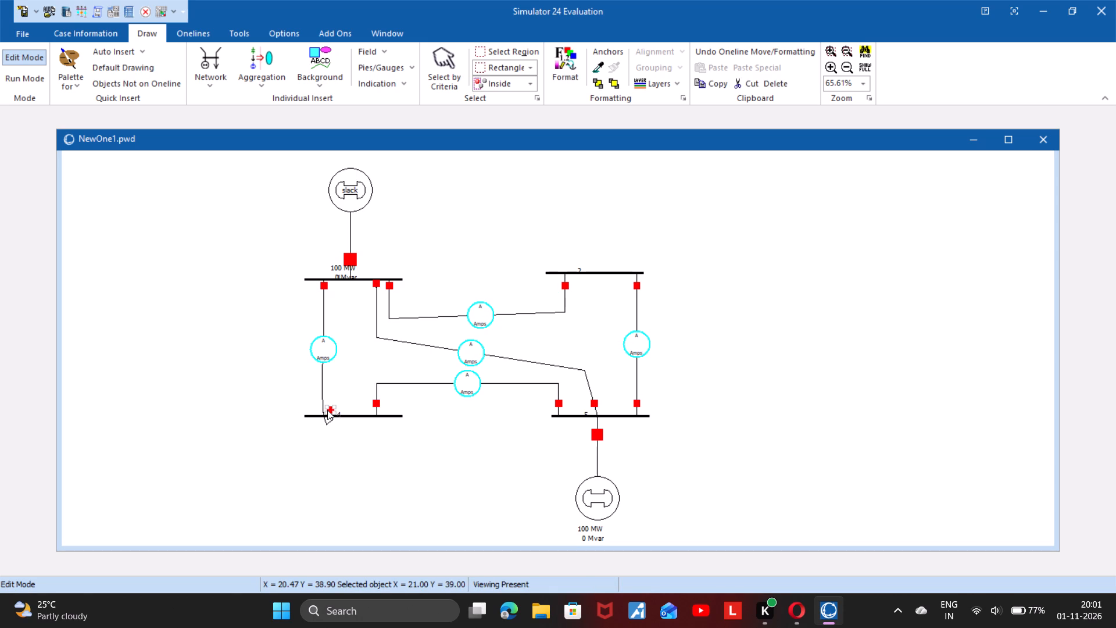
pyautogui.click(337, 437)
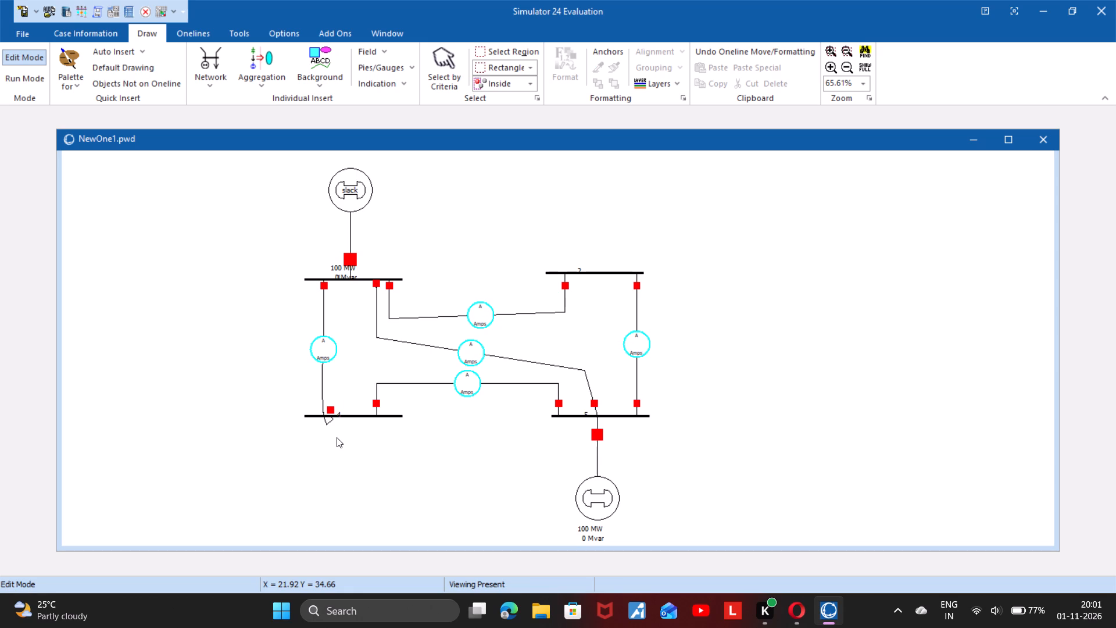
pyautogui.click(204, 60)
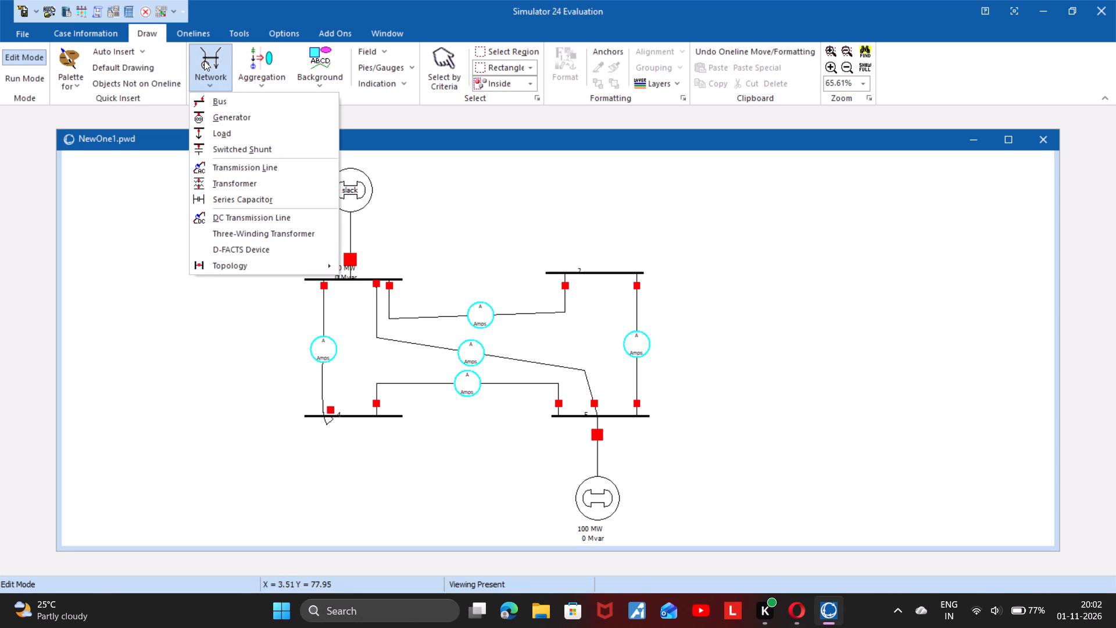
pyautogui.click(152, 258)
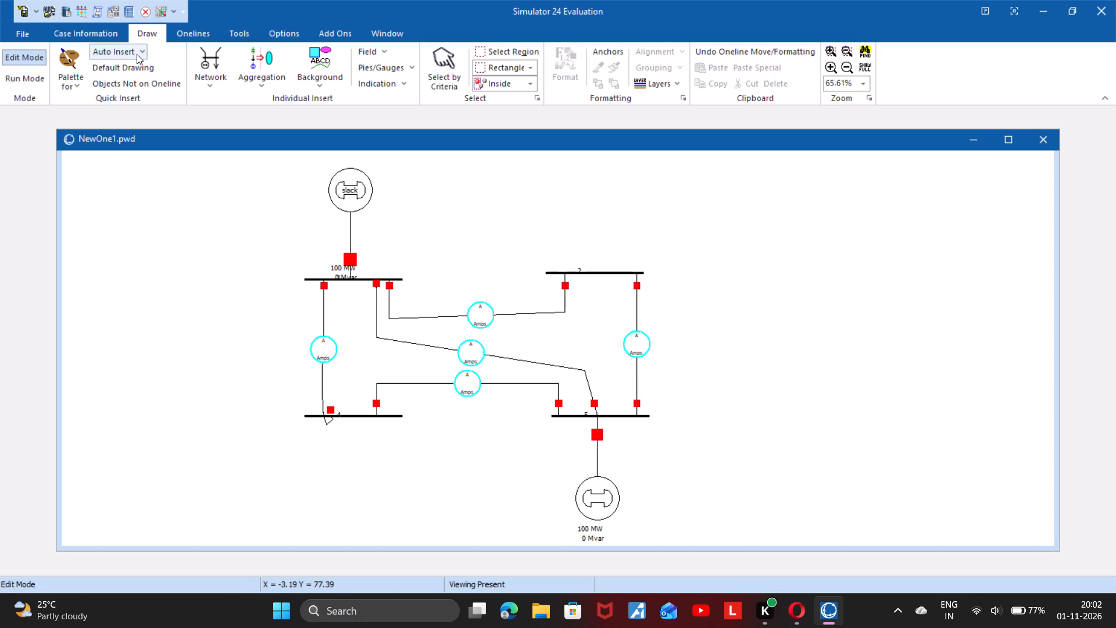
# Switch the case to Run Mode and start the power flow simulation.
pyautogui.click(31, 80)
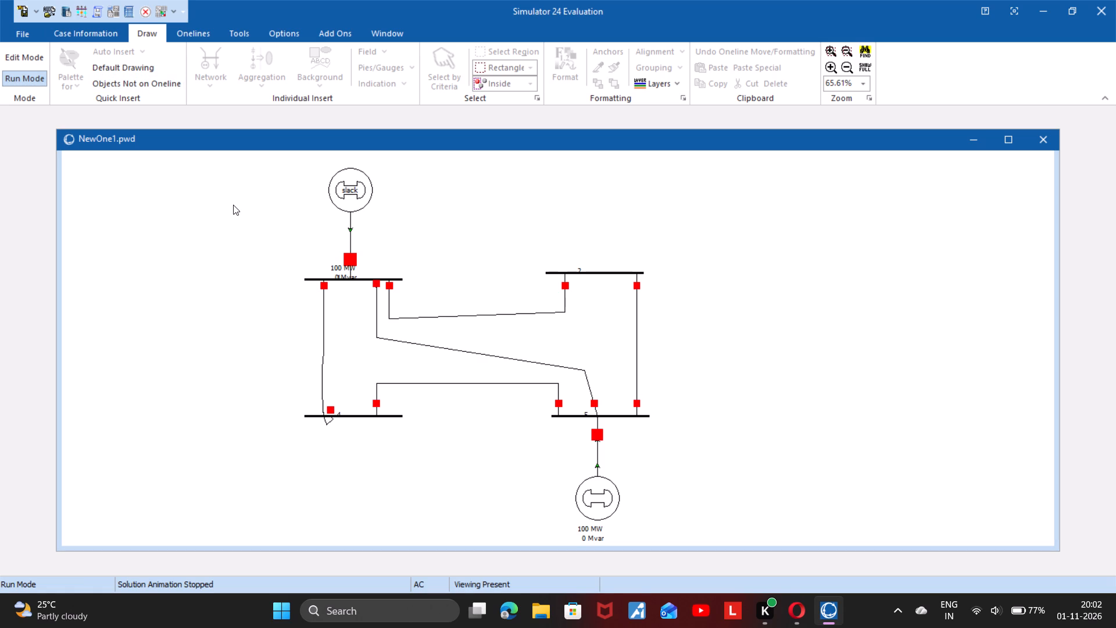
pyautogui.click(225, 36)
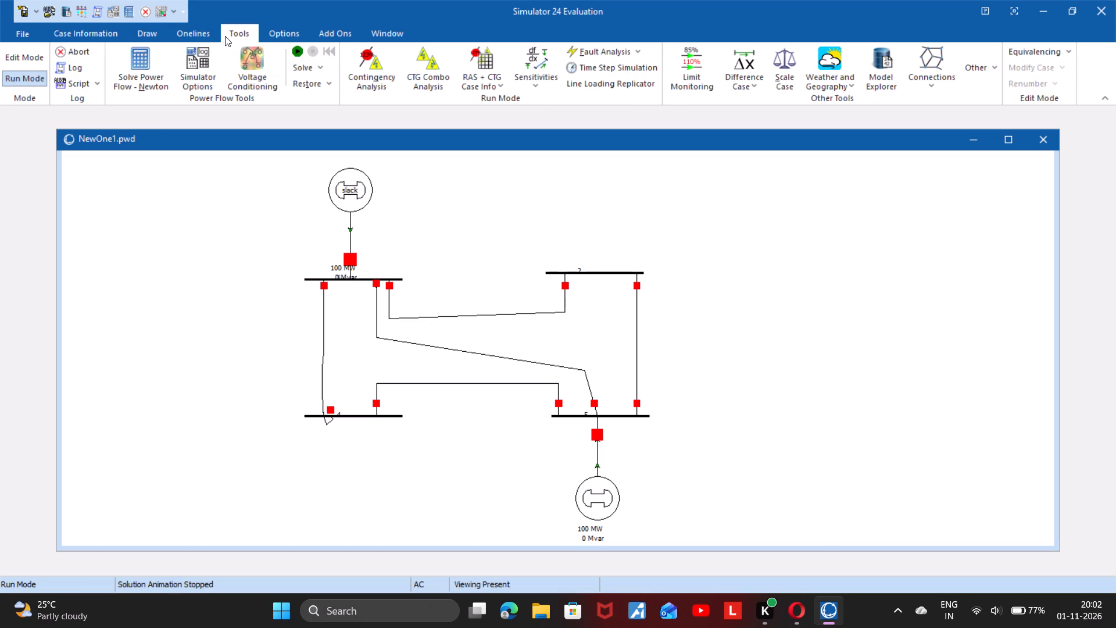
pyautogui.click(295, 56)
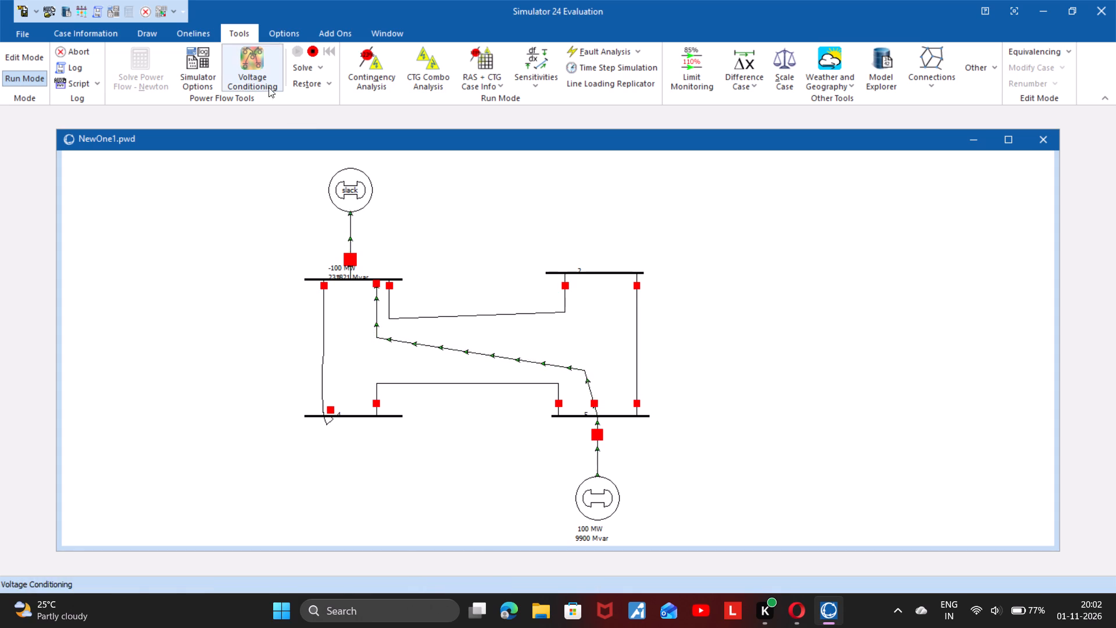
pyautogui.moveTo(339, 273); pyautogui.dragTo(340, 267)
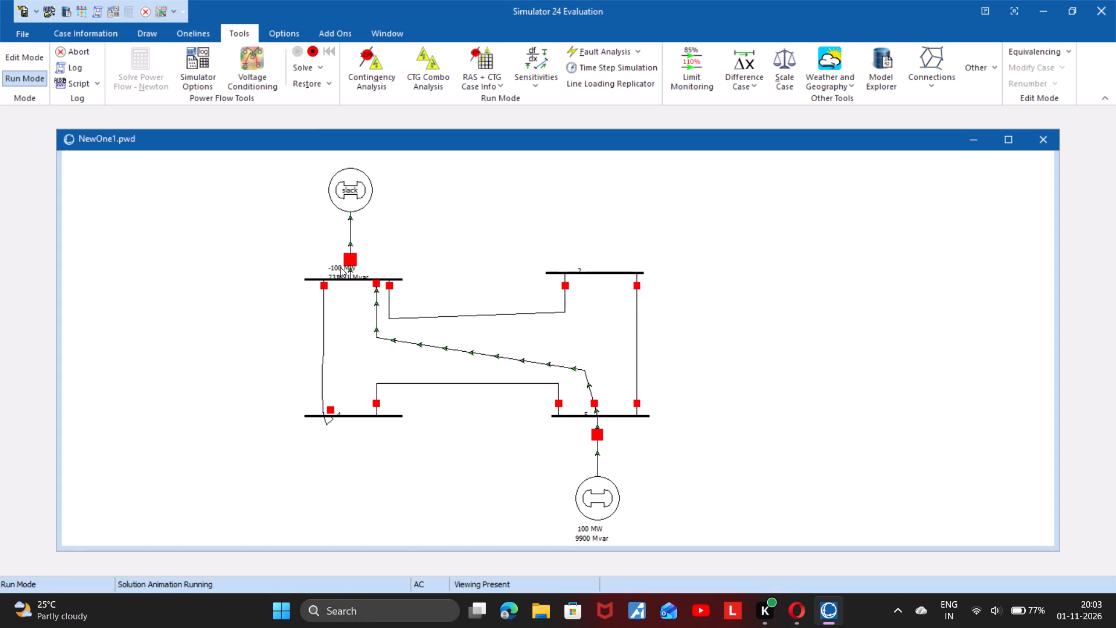
pyautogui.moveTo(340, 267); pyautogui.dragTo(339, 266)
pyautogui.click(339, 266)
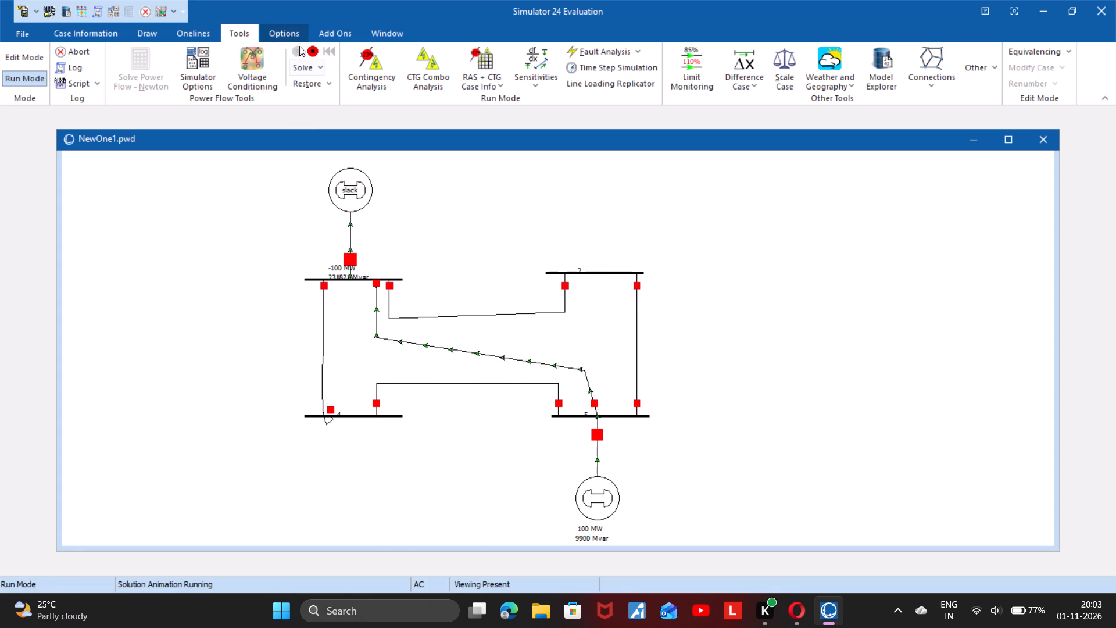
# Stop the running simulation and return the case to Edit Mode.
pyautogui.click(311, 51)
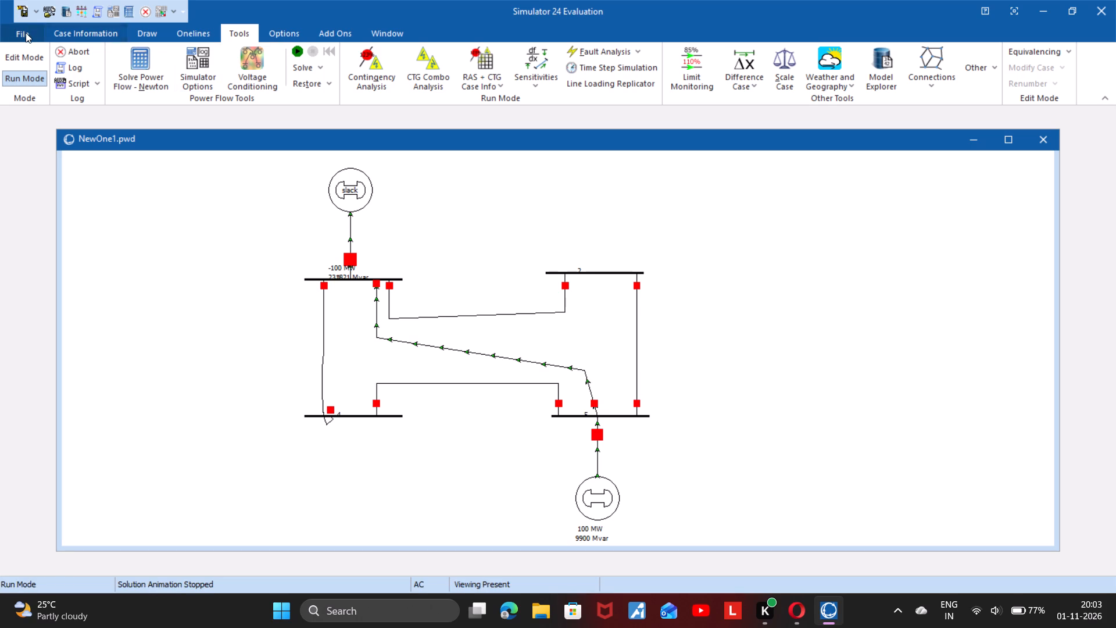
pyautogui.click(25, 51)
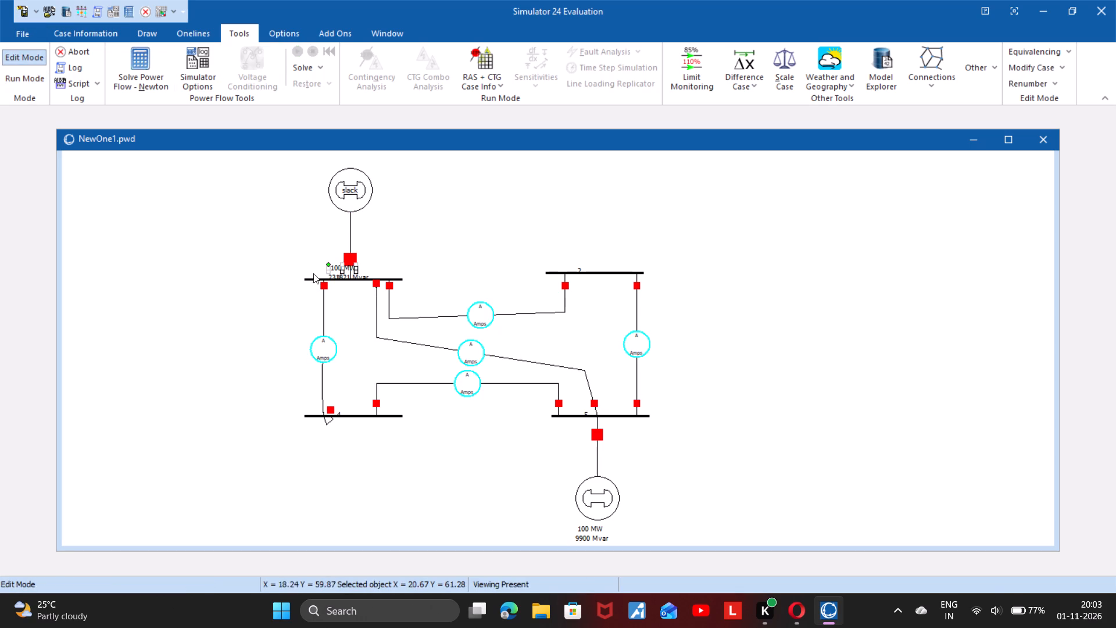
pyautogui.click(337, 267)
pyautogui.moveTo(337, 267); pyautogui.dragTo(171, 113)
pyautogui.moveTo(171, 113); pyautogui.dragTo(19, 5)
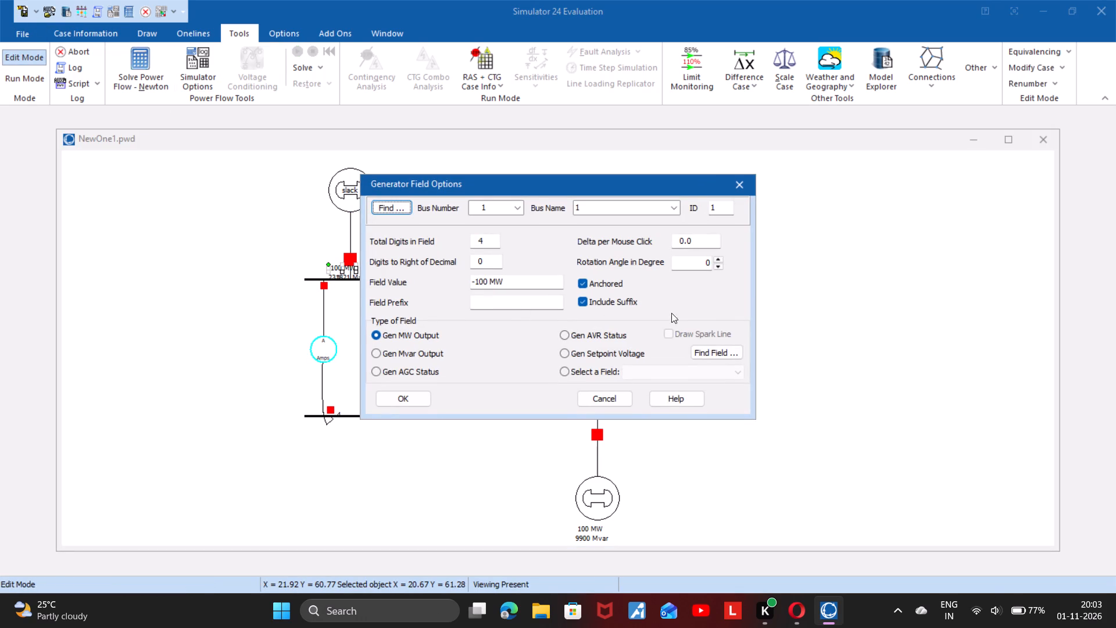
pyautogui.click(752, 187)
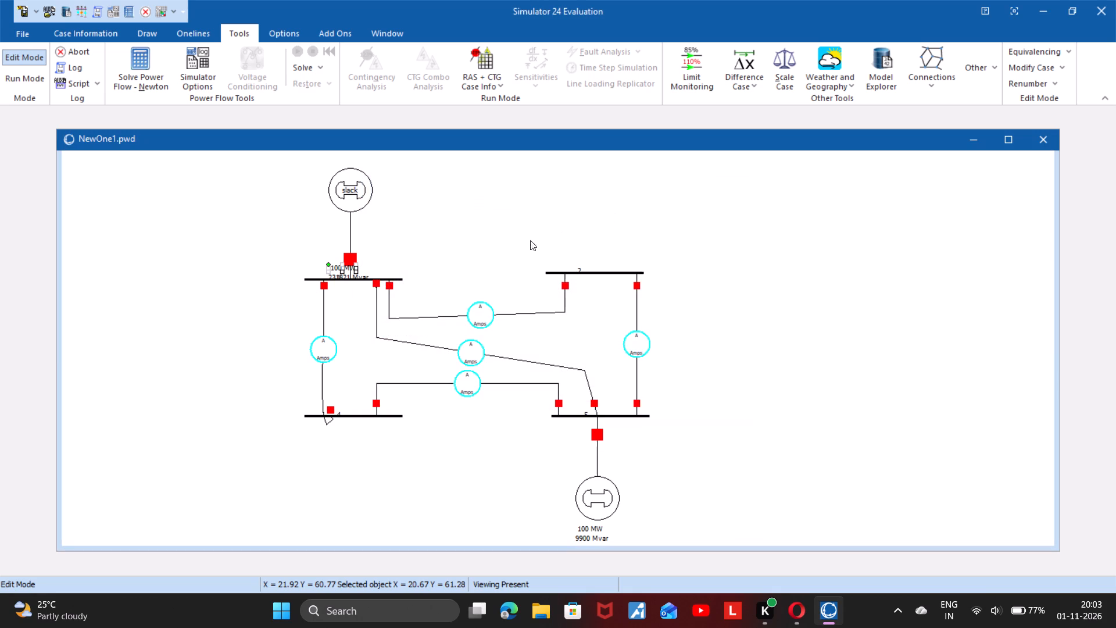
# Move the slack generator's MW and Mvar labels off the bus 1 bar to about X 13, Y 70 and X 13, Y 69.
pyautogui.moveTo(337, 272); pyautogui.dragTo(288, 210)
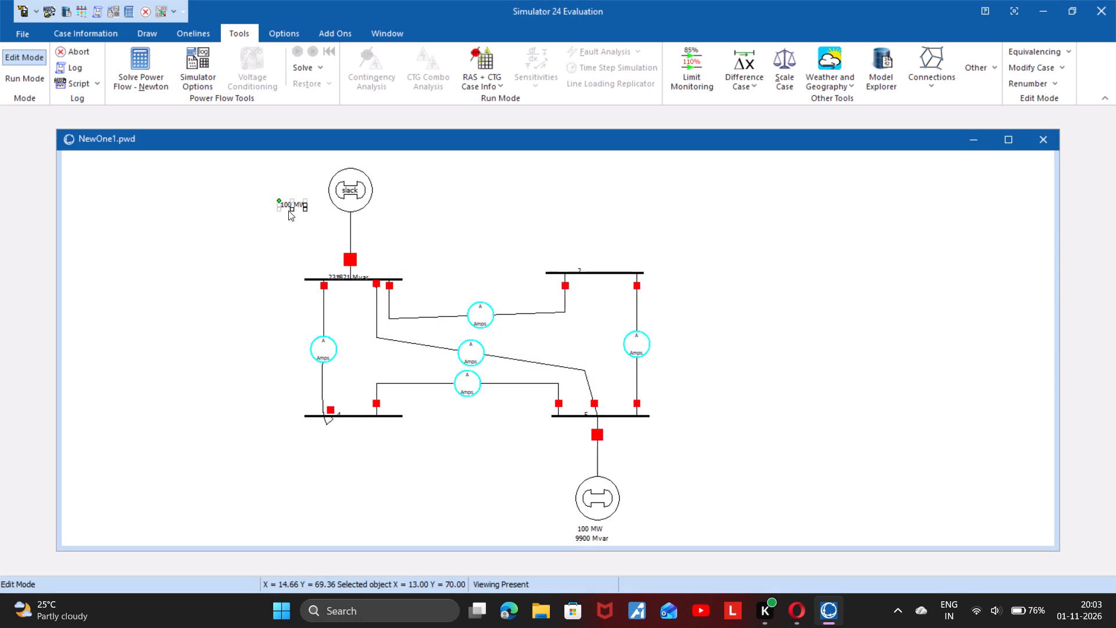
pyautogui.moveTo(288, 210); pyautogui.dragTo(288, 209)
pyautogui.moveTo(345, 277); pyautogui.dragTo(293, 220)
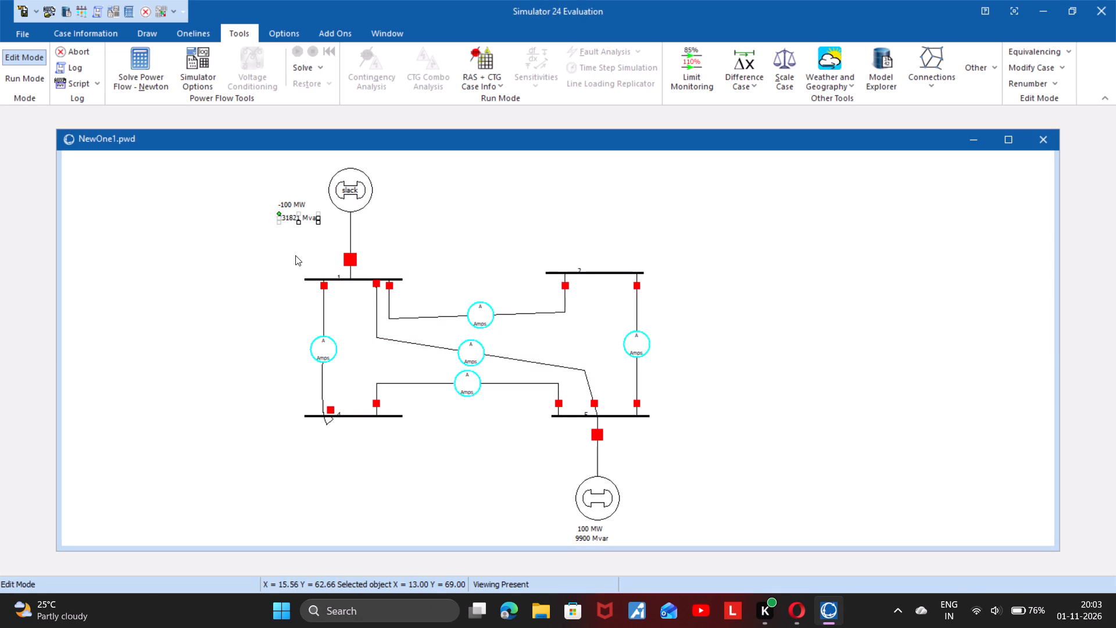
pyautogui.click(295, 255)
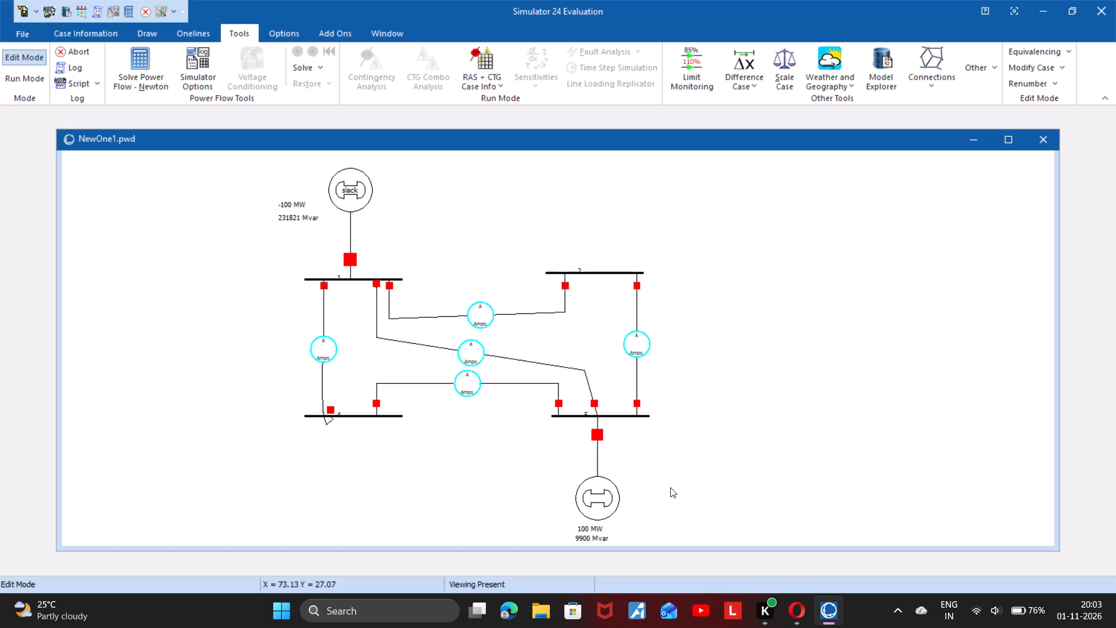
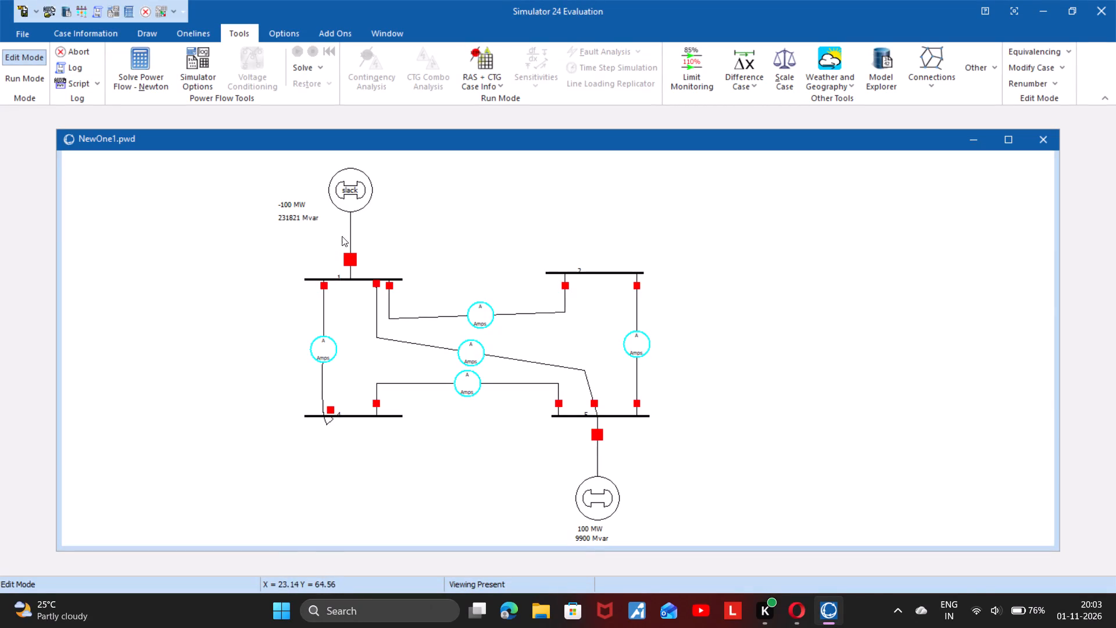
# Examine the slack generator's options at bus 1, including its display, power and voltage, fault and ownership settings.
pyautogui.click(348, 202)
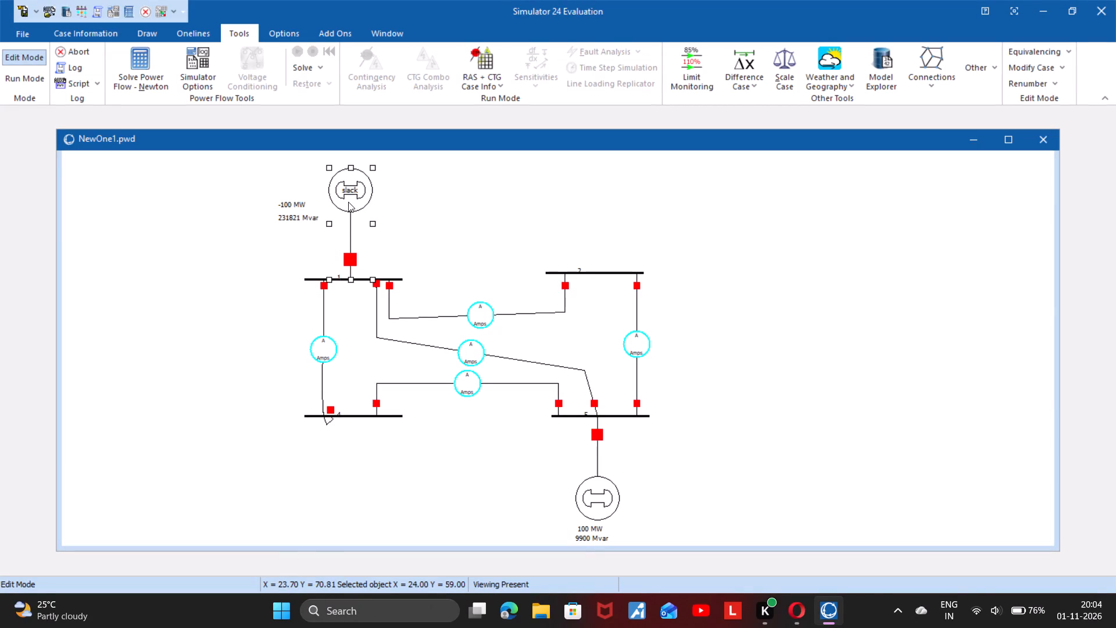
pyautogui.click(348, 202)
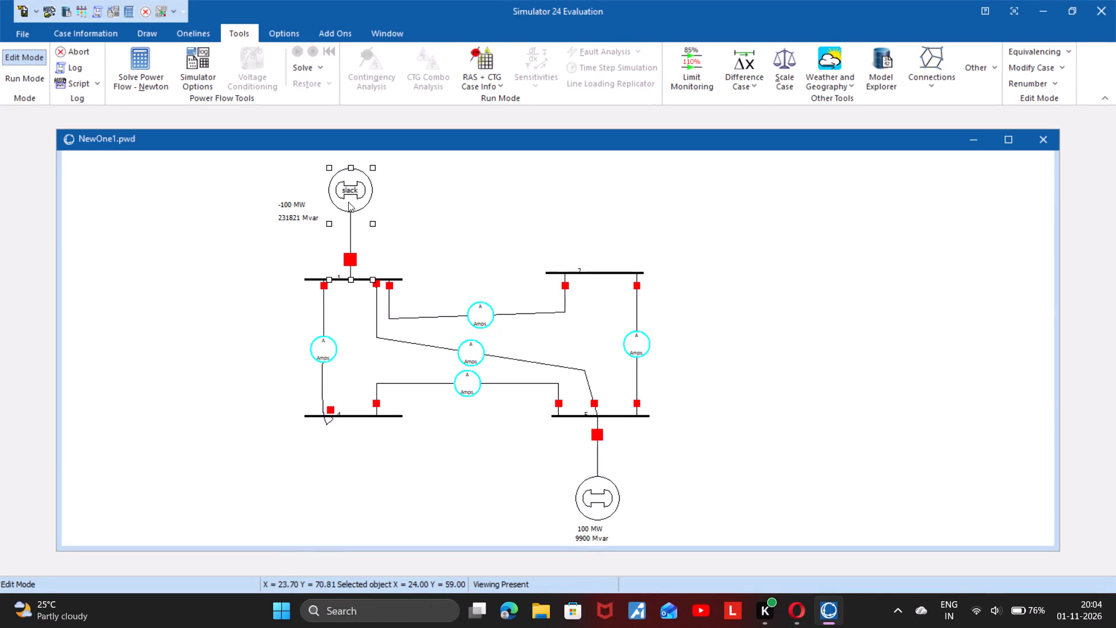
pyautogui.click(348, 202)
pyautogui.doubleClick(348, 202)
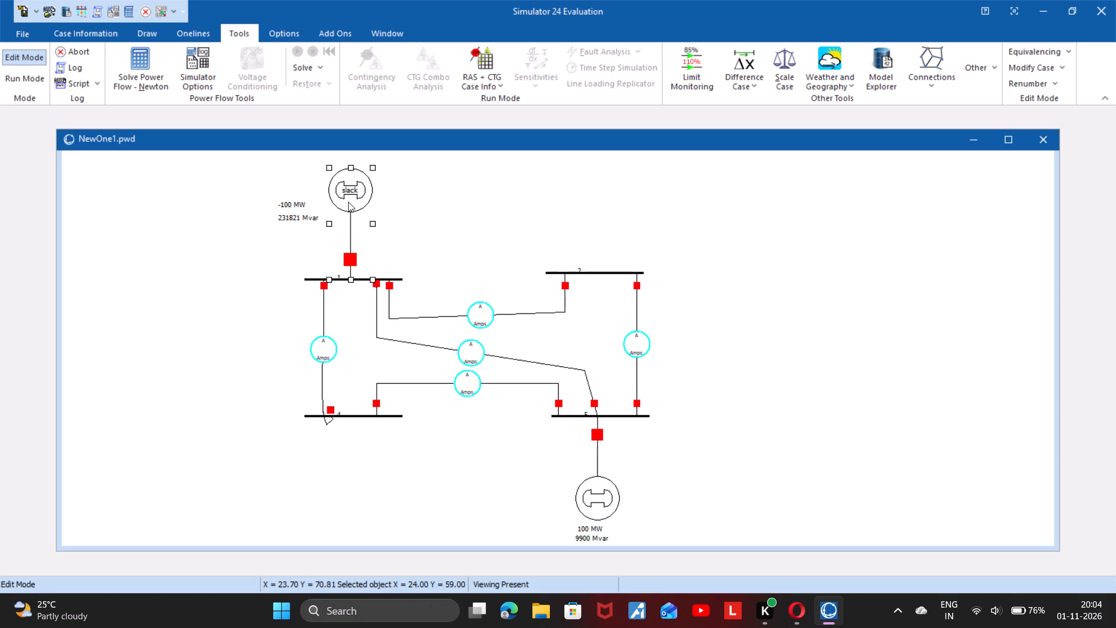
pyautogui.doubleClick(348, 202)
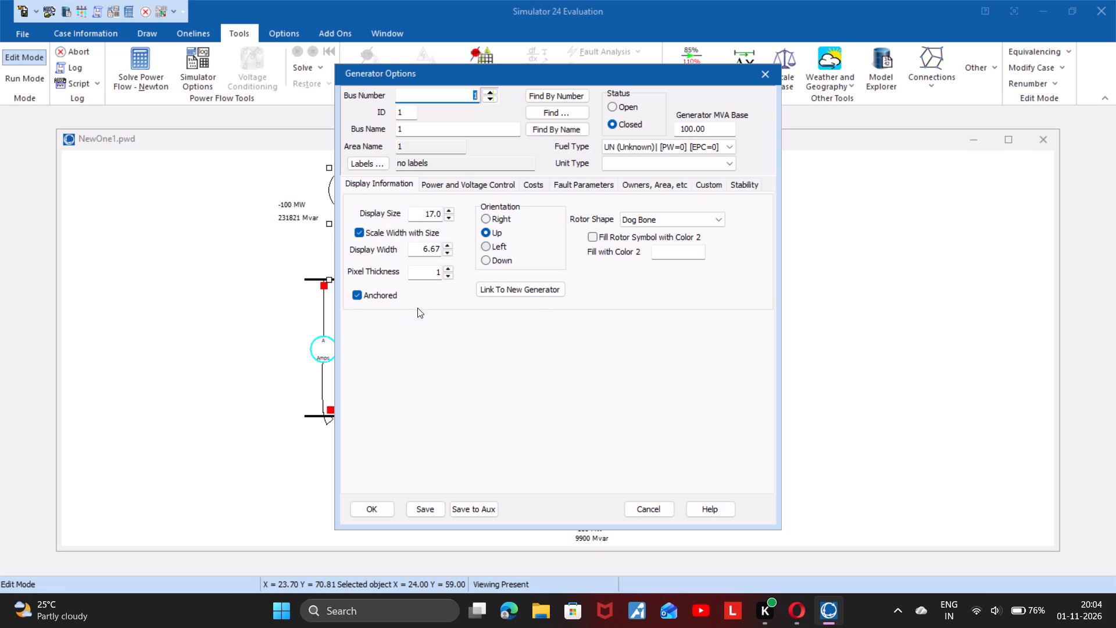
pyautogui.click(375, 185)
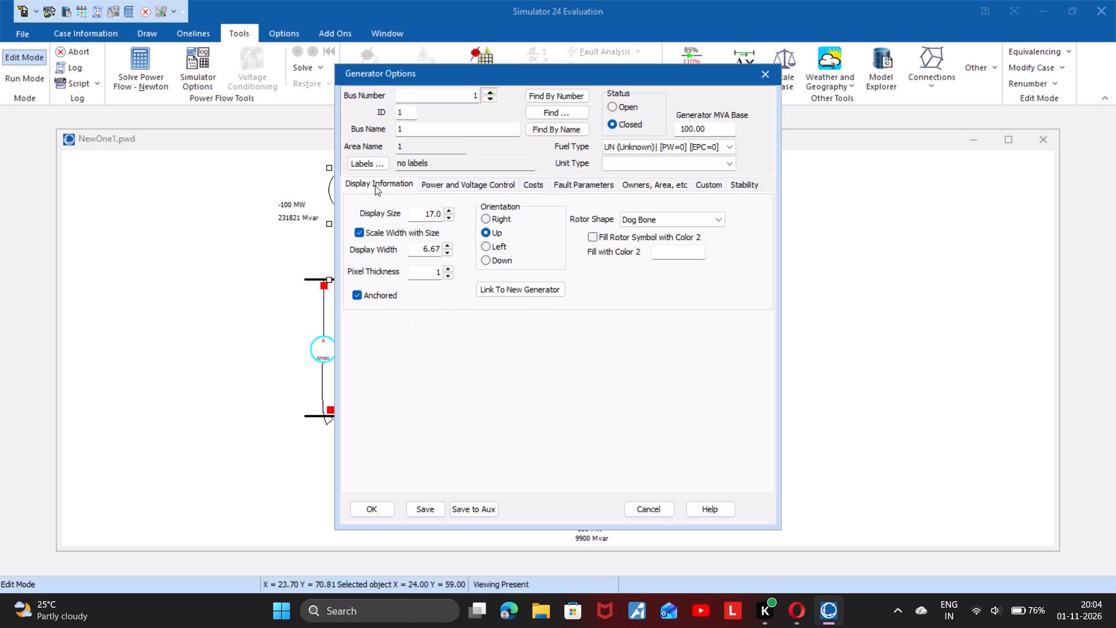
pyautogui.click(374, 183)
pyautogui.click(434, 181)
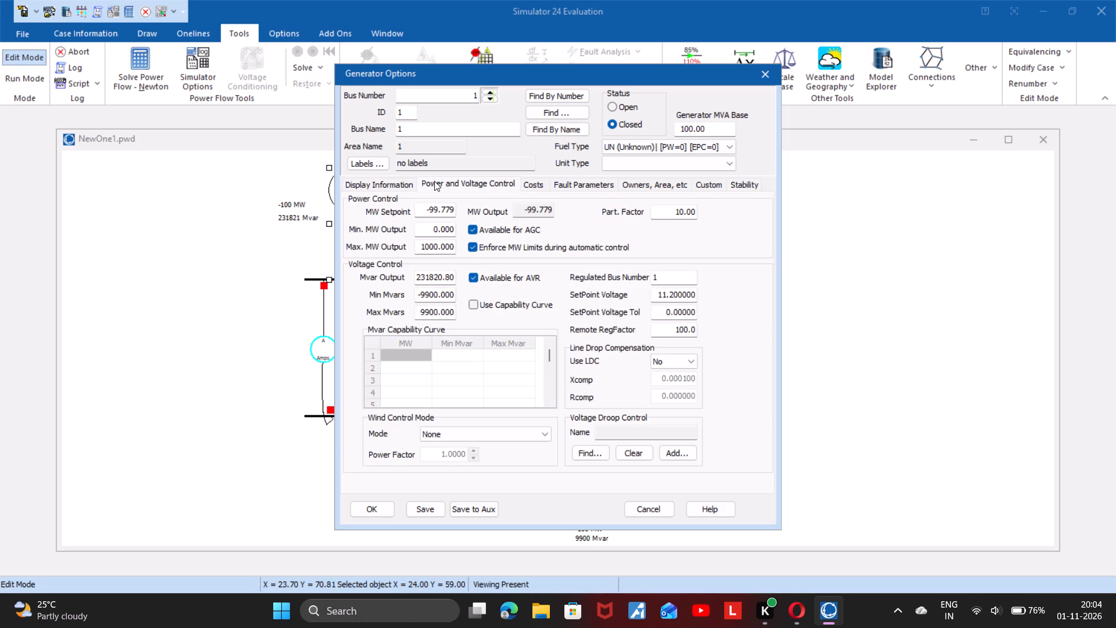
pyautogui.click(563, 182)
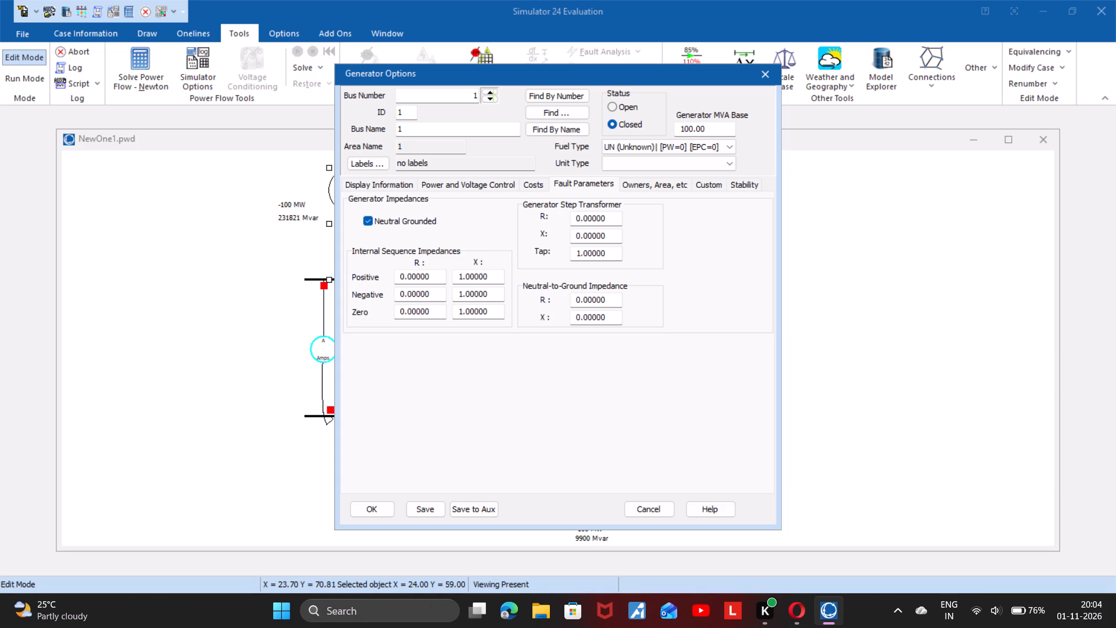
pyautogui.click(629, 189)
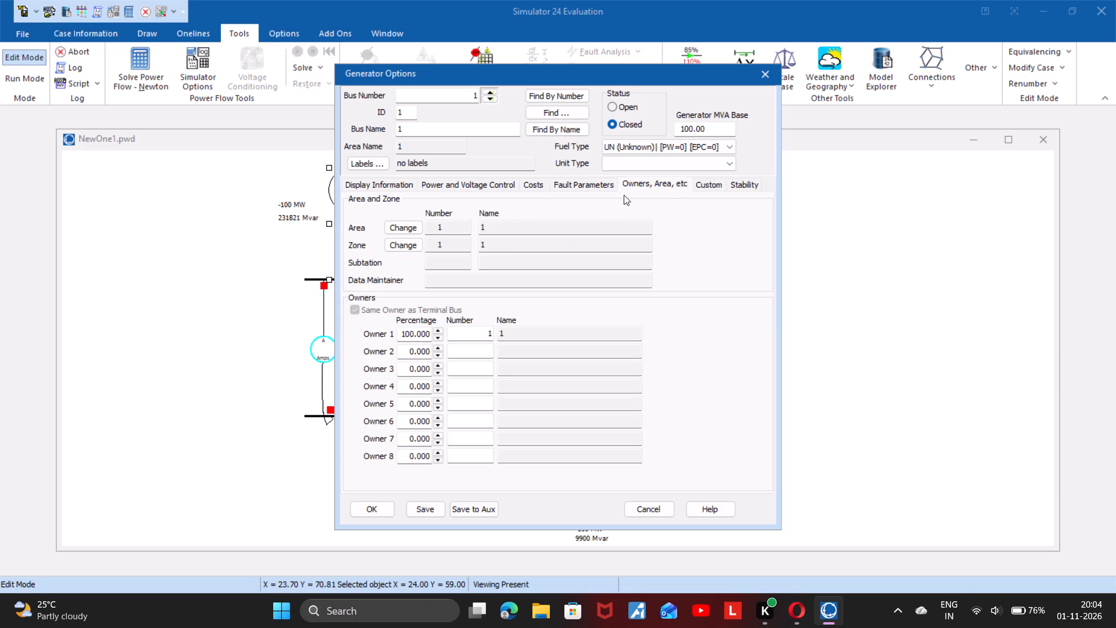
pyautogui.click(596, 189)
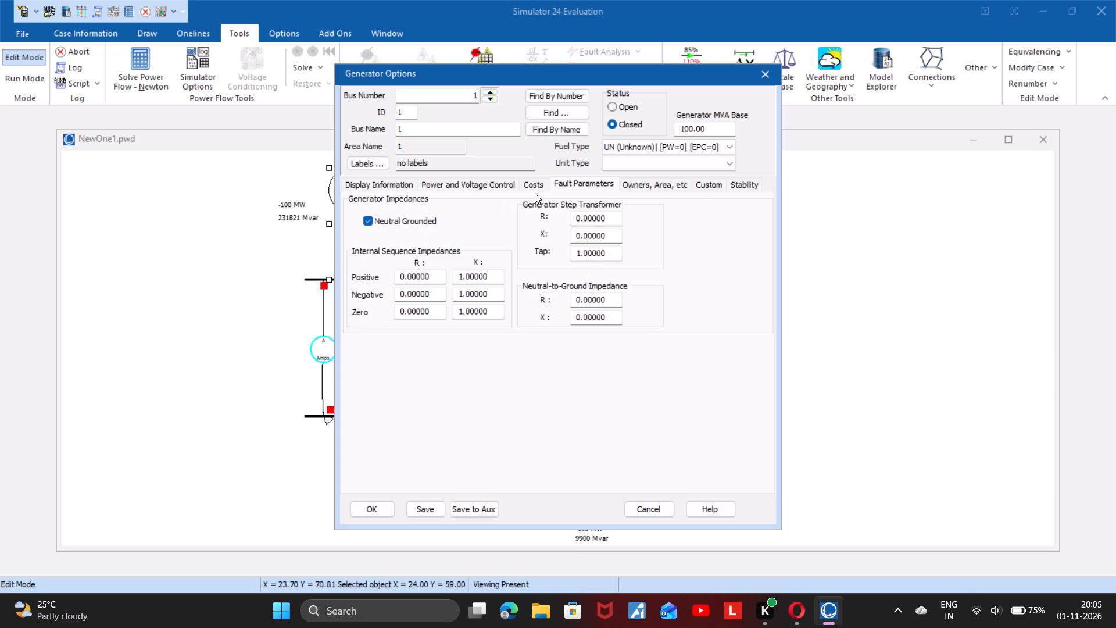
pyautogui.click(563, 188)
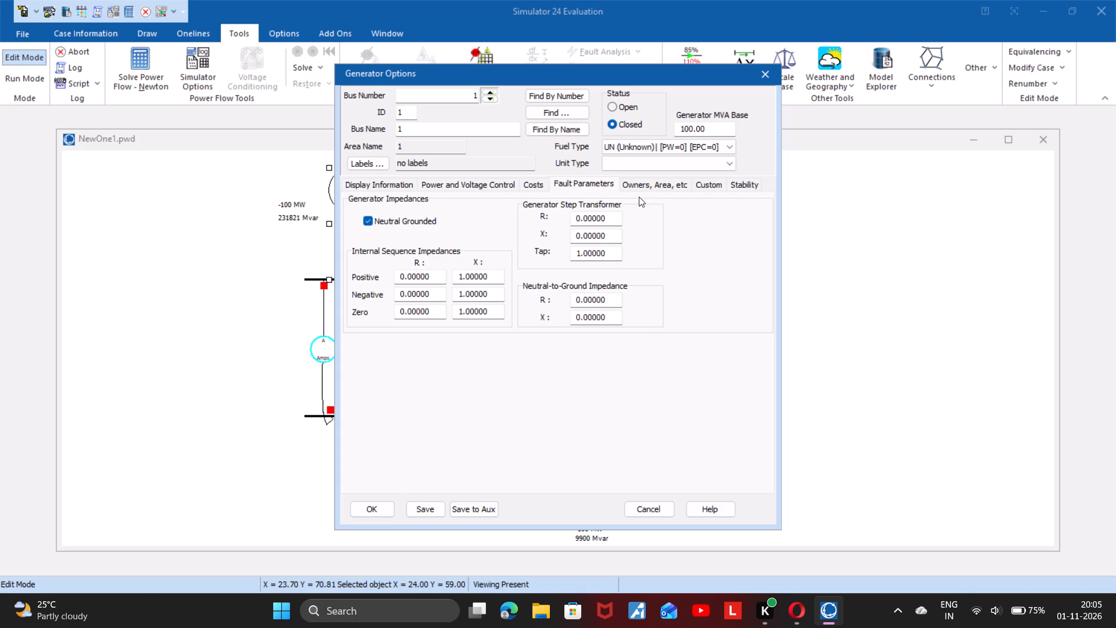
pyautogui.click(646, 190)
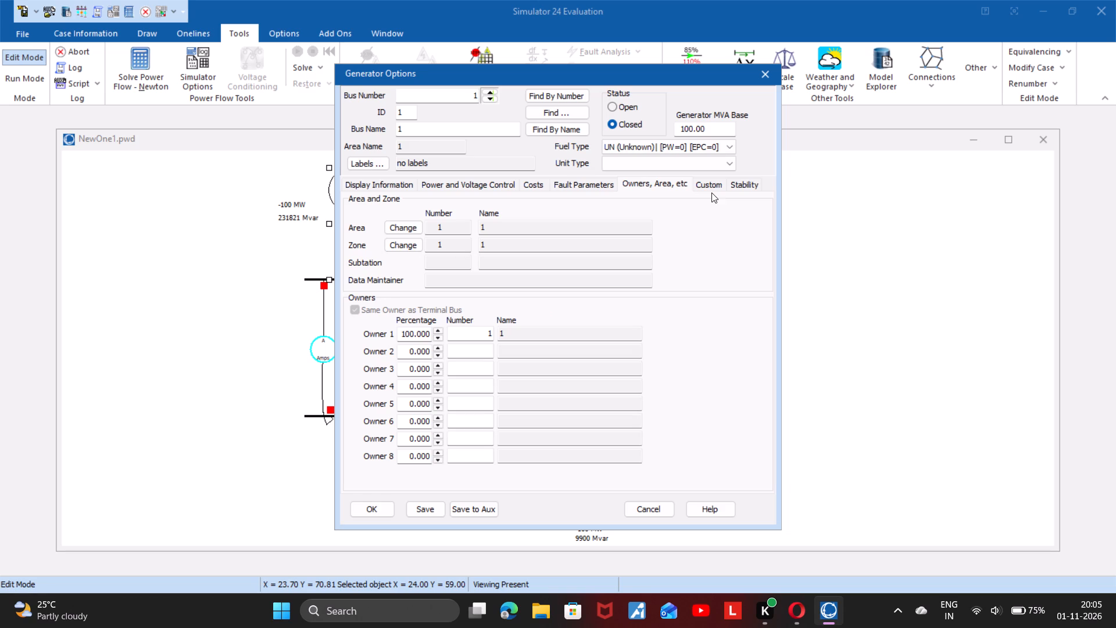
pyautogui.click(711, 192)
pyautogui.click(593, 185)
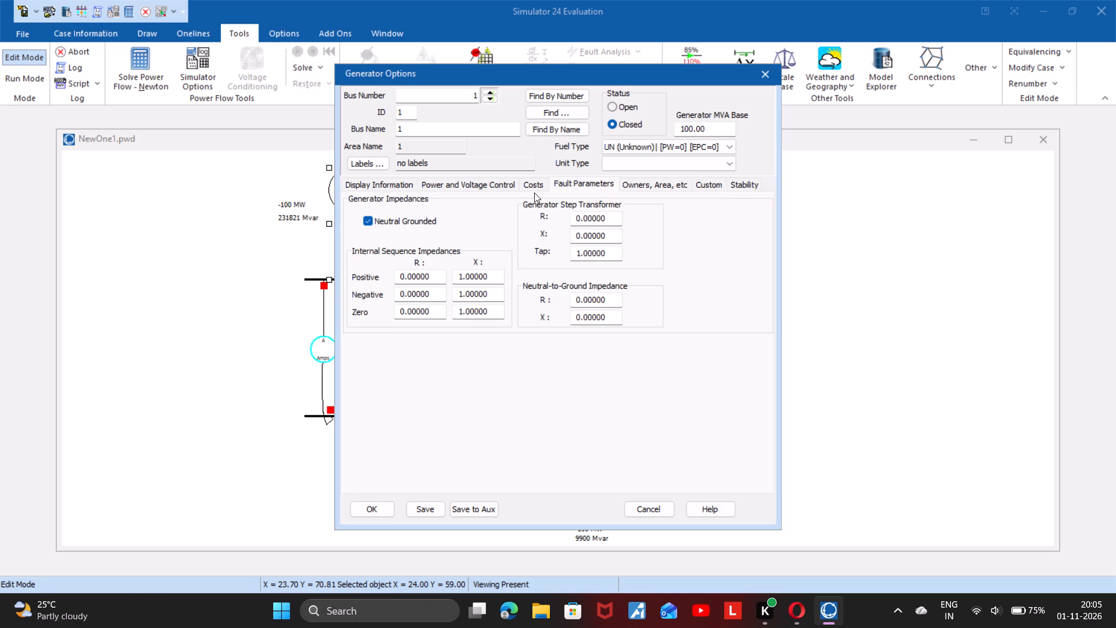
pyautogui.click(485, 191)
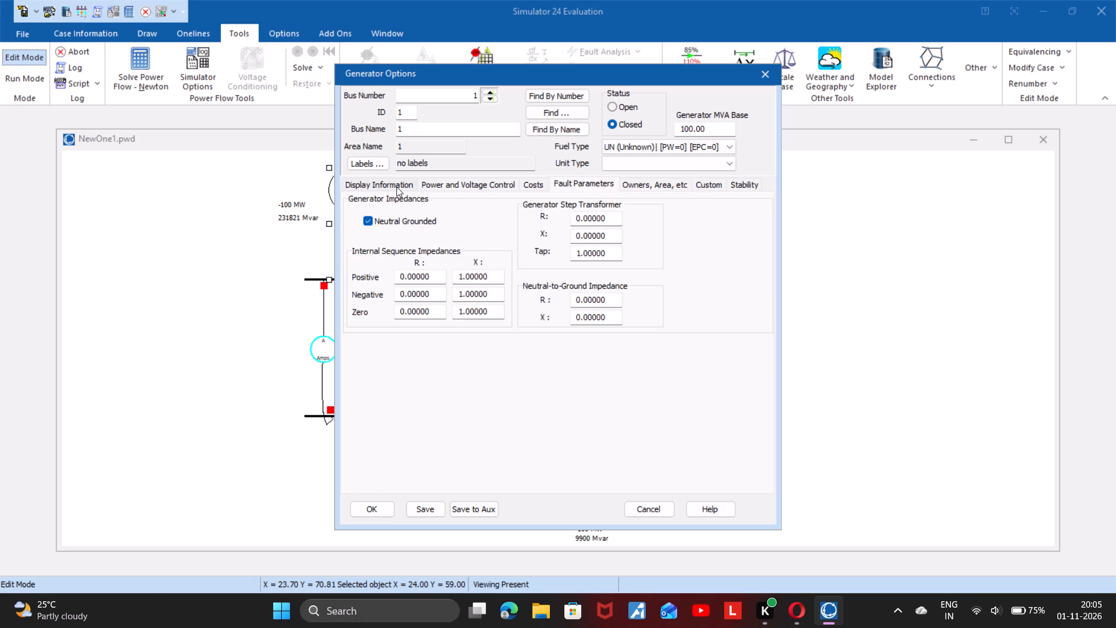
pyautogui.click(396, 187)
# Set the maximum MW output of the slack generator at bus 1 to 100 MW.
pyautogui.click(468, 185)
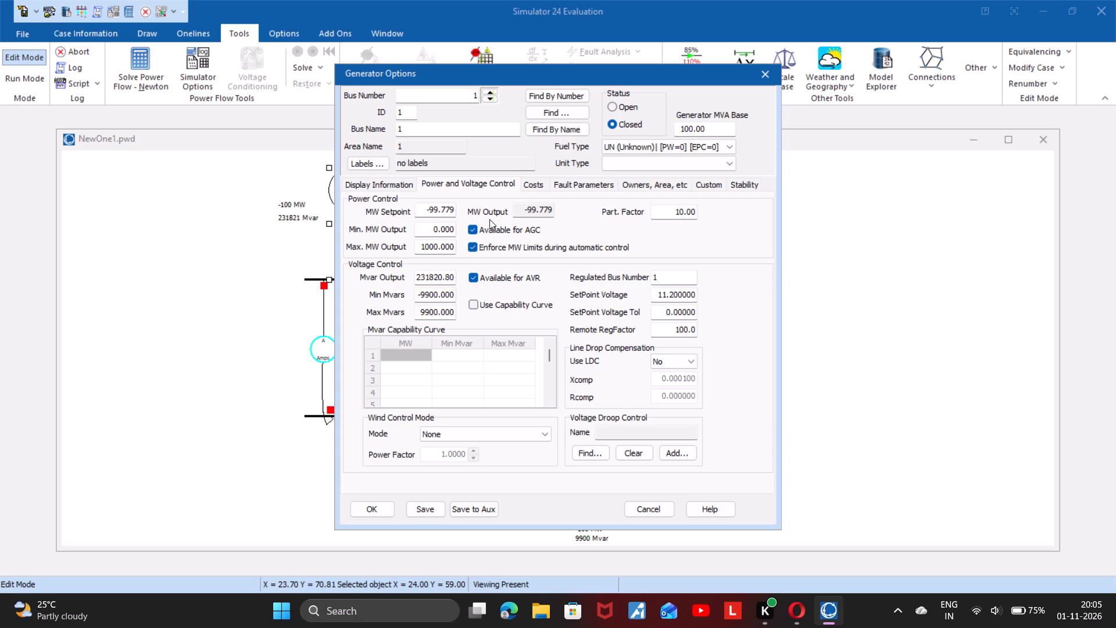
pyautogui.click(442, 247)
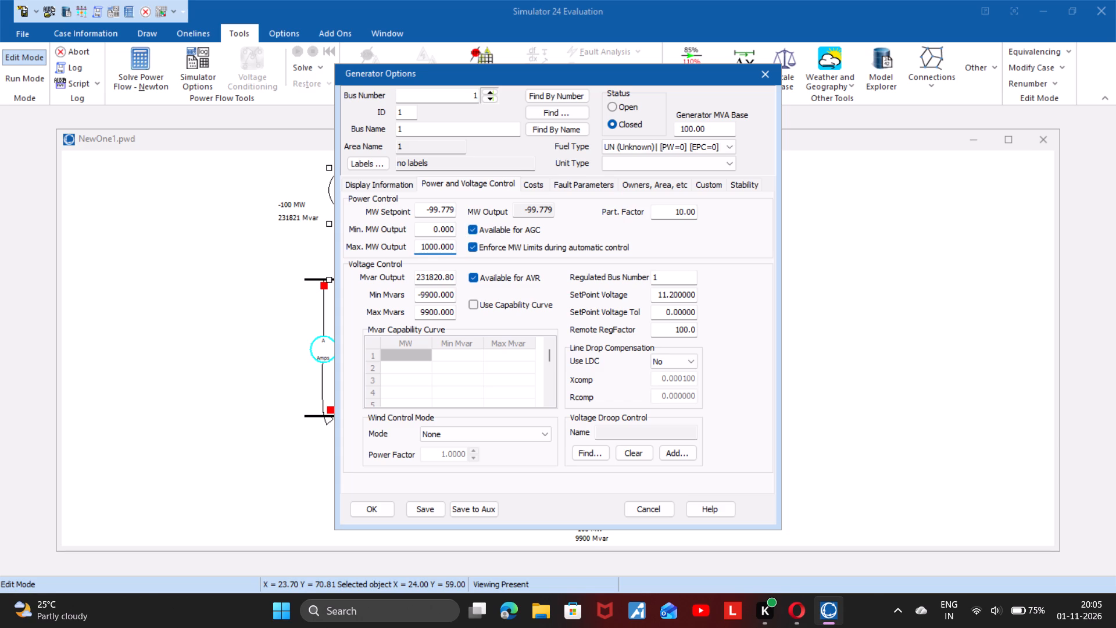
pyautogui.click(441, 248)
pyautogui.press('Left')
pyautogui.press('BackSpace')
pyautogui.click(370, 508)
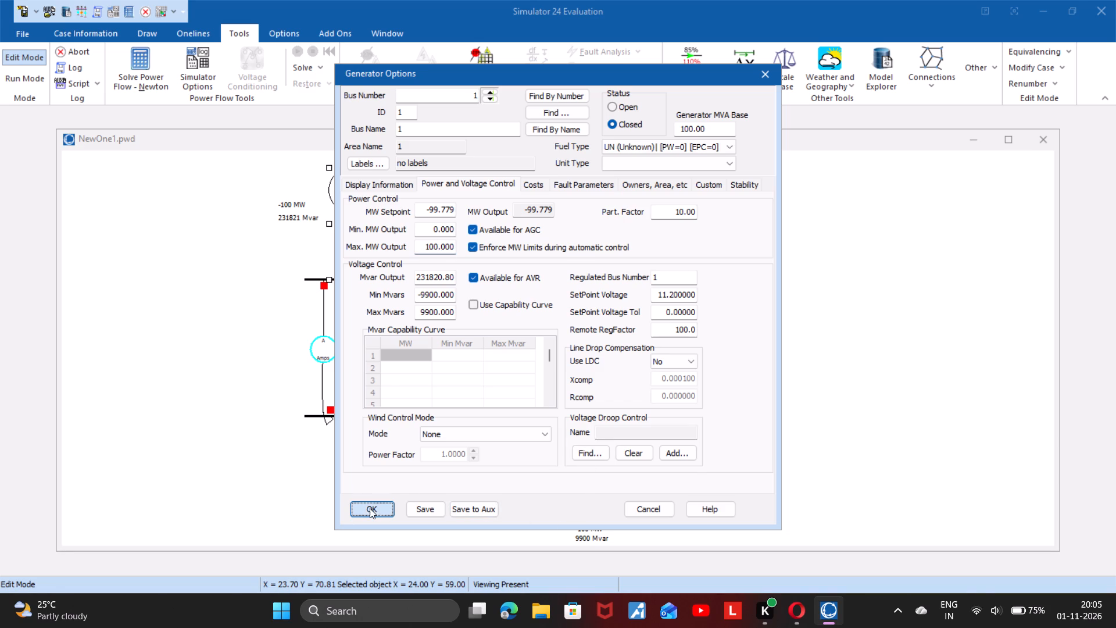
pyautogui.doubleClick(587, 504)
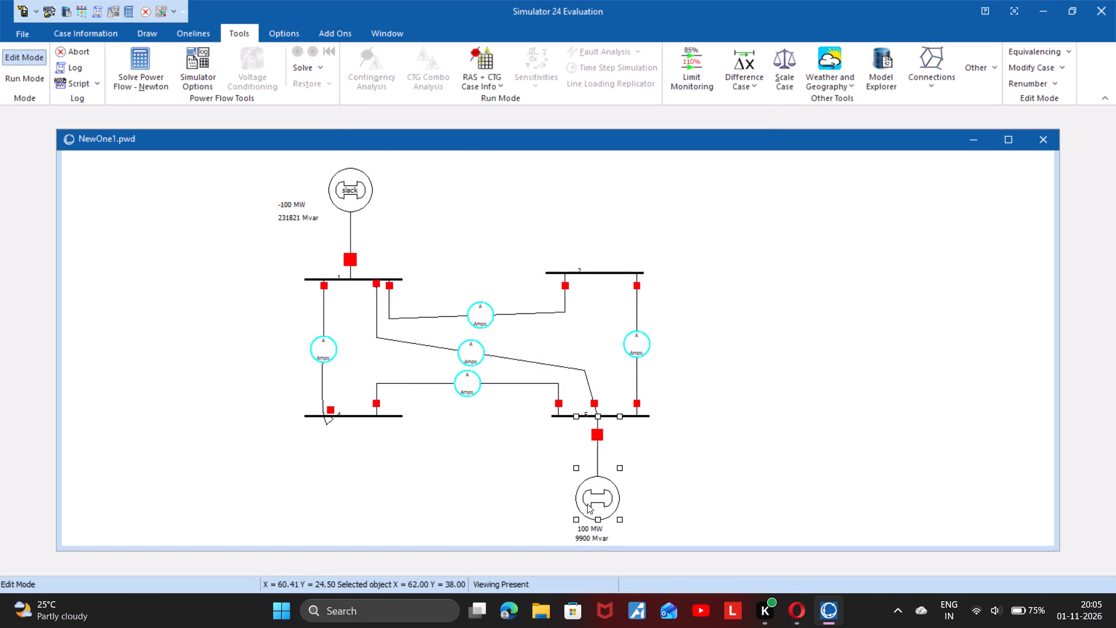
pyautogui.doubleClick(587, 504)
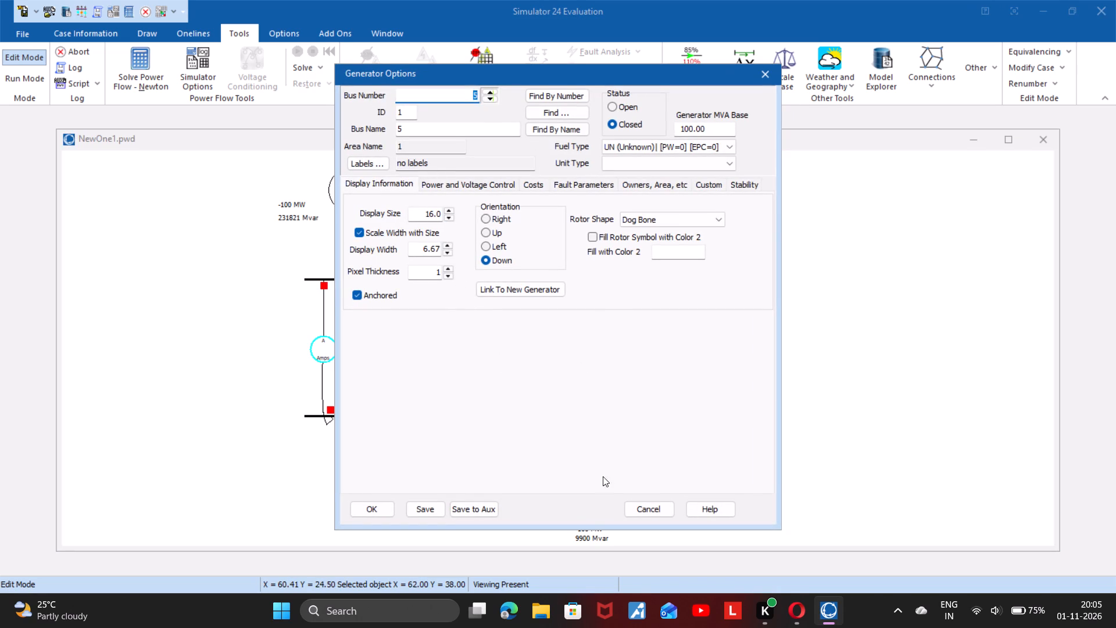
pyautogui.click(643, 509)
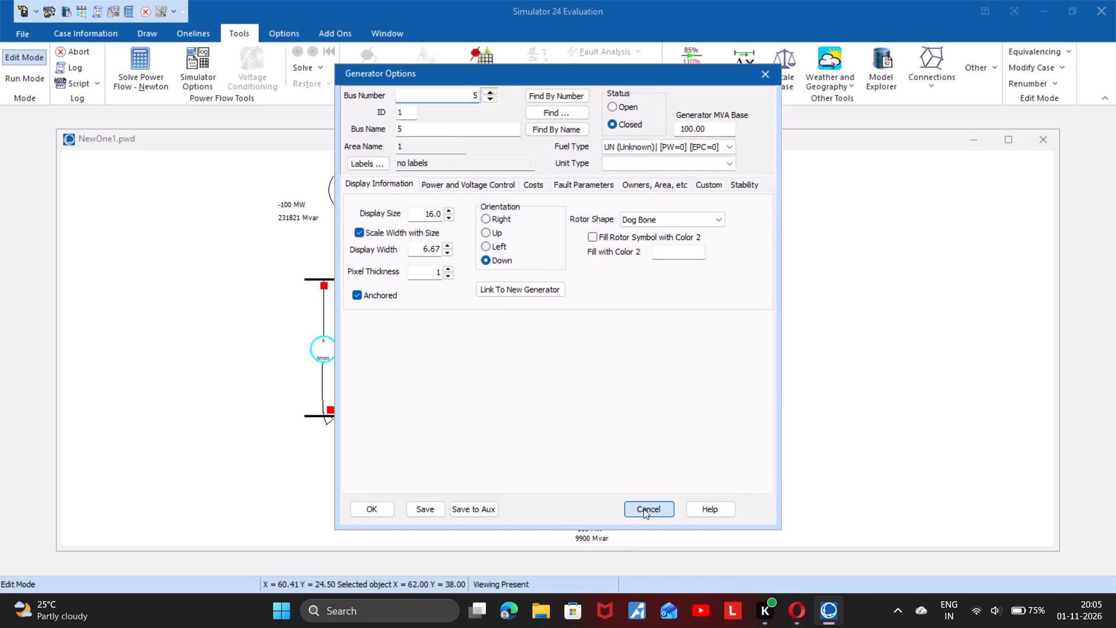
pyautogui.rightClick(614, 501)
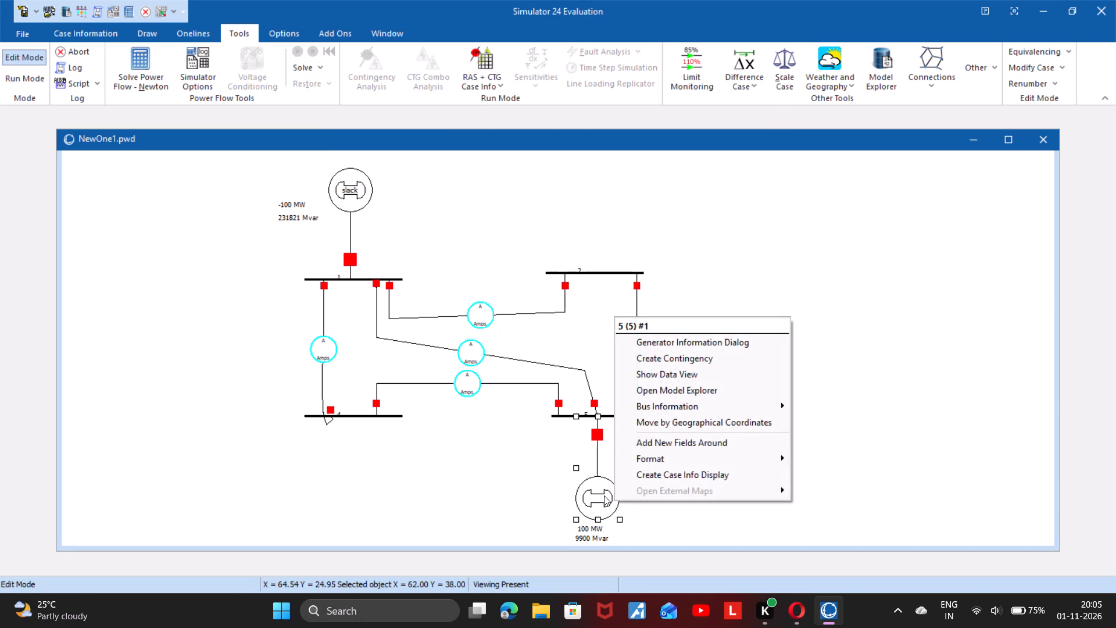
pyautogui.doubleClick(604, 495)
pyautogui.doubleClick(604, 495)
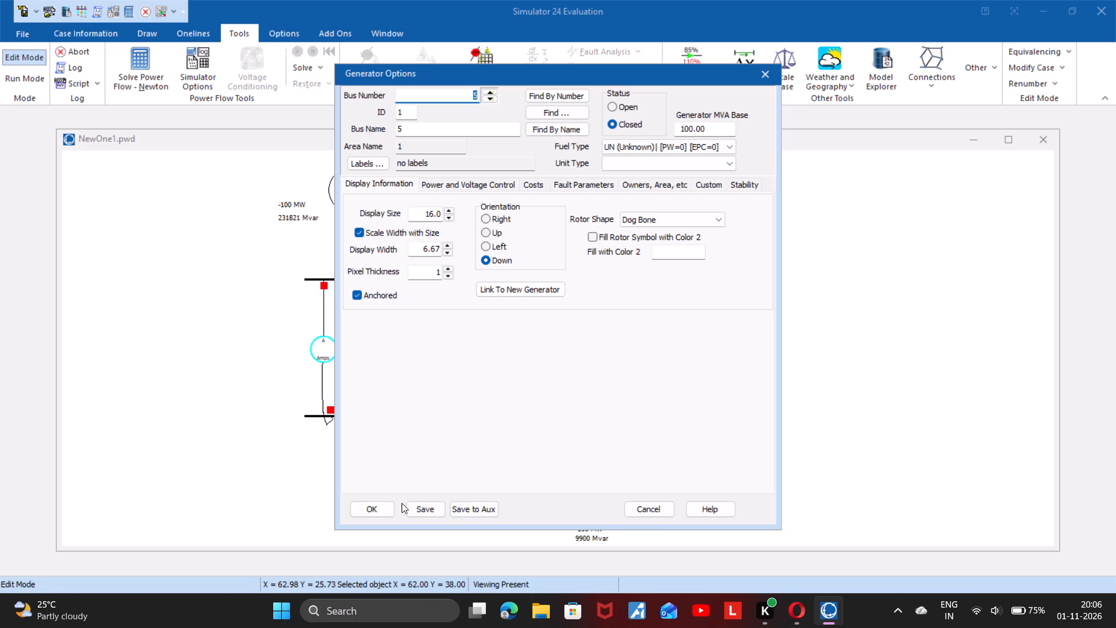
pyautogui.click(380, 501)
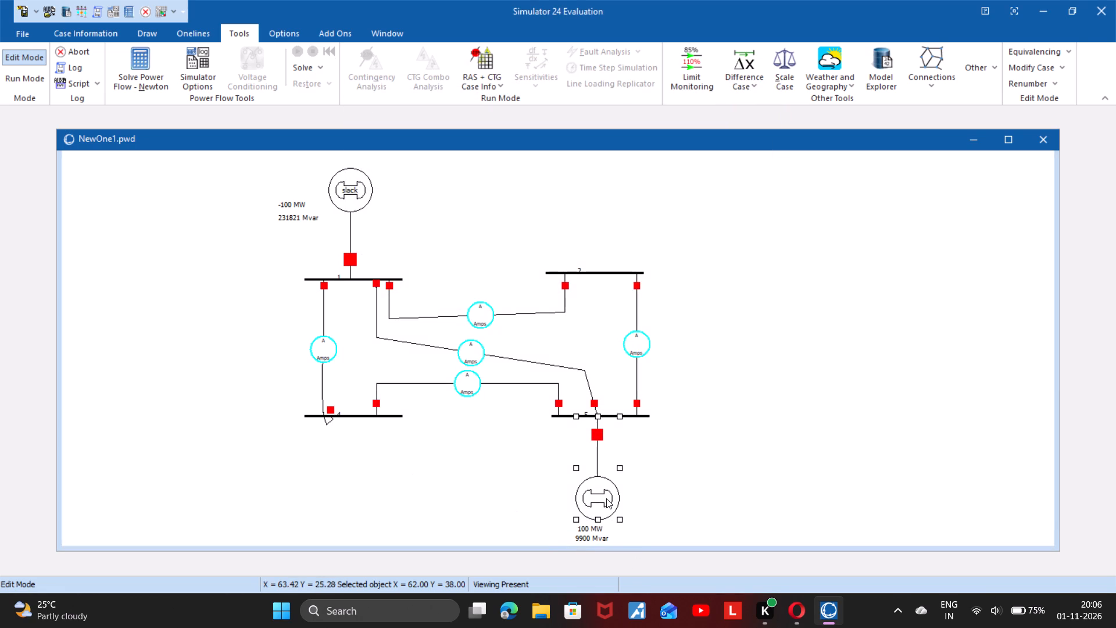
# Set the maximum MW output of the generator at bus 5 to 100 MW.
pyautogui.doubleClick(606, 498)
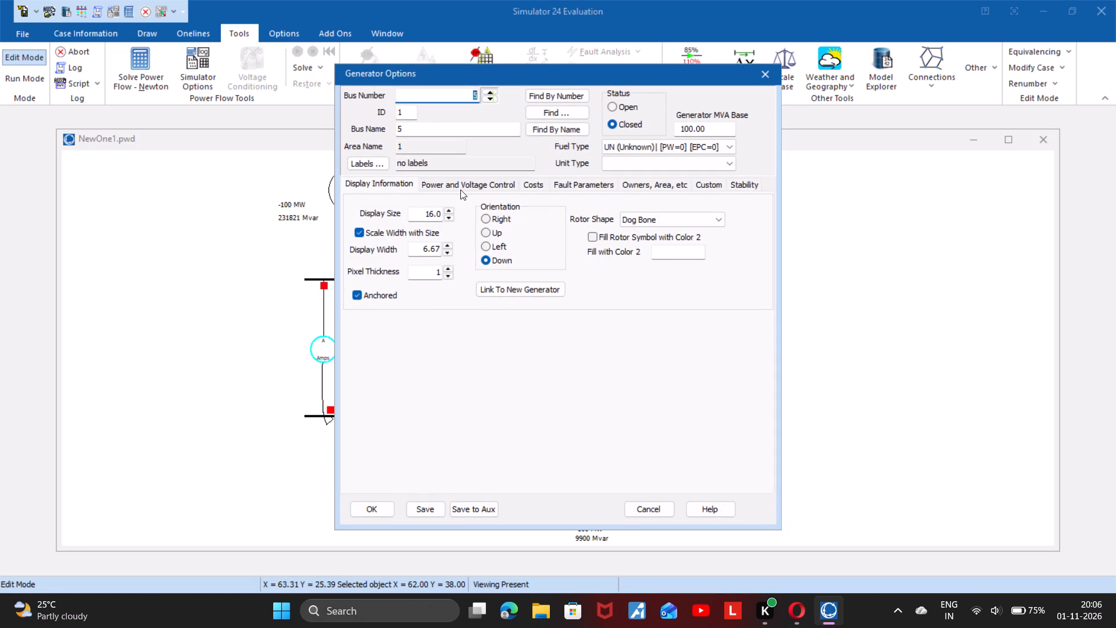
pyautogui.click(462, 187)
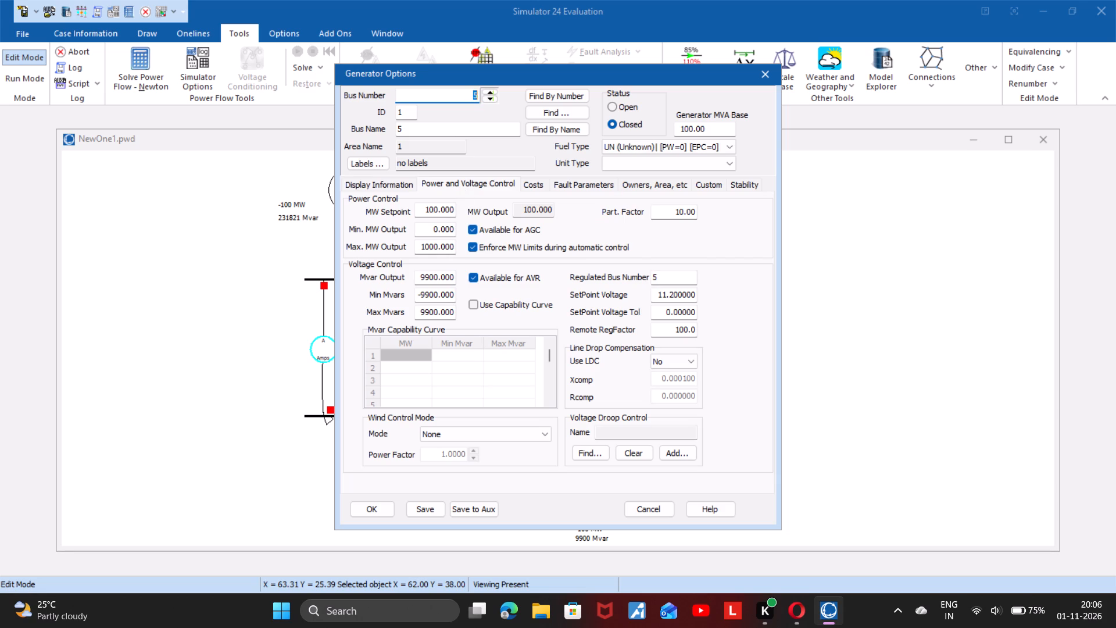
pyautogui.click(434, 244)
pyautogui.press('BackSpace')
pyautogui.click(387, 511)
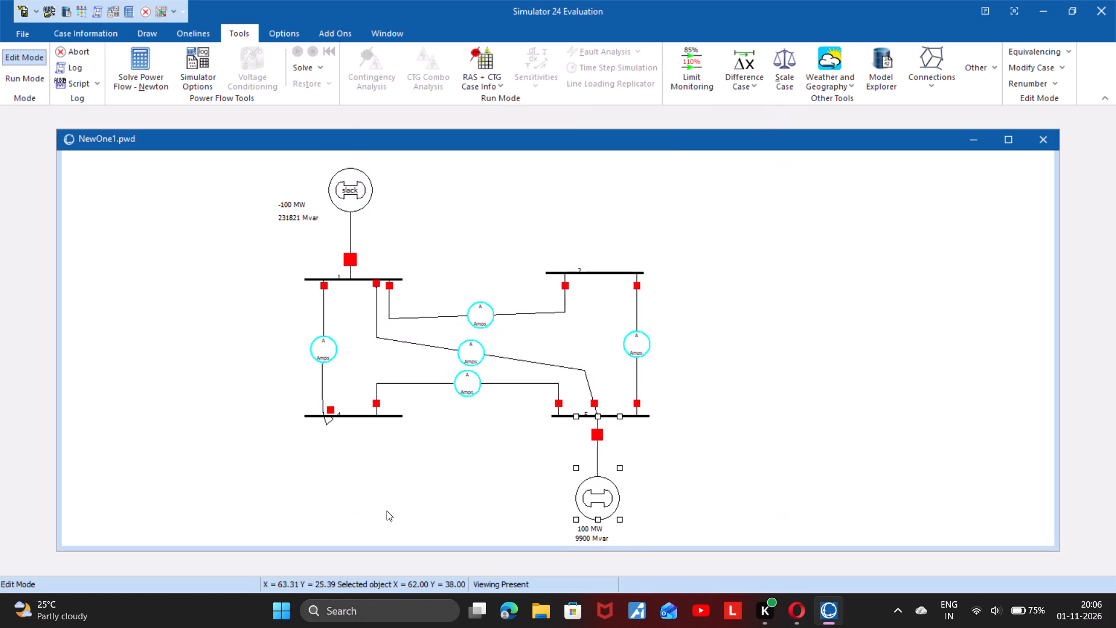
# Switch the case to Run Mode and start the power flow simulation.
pyautogui.click(30, 72)
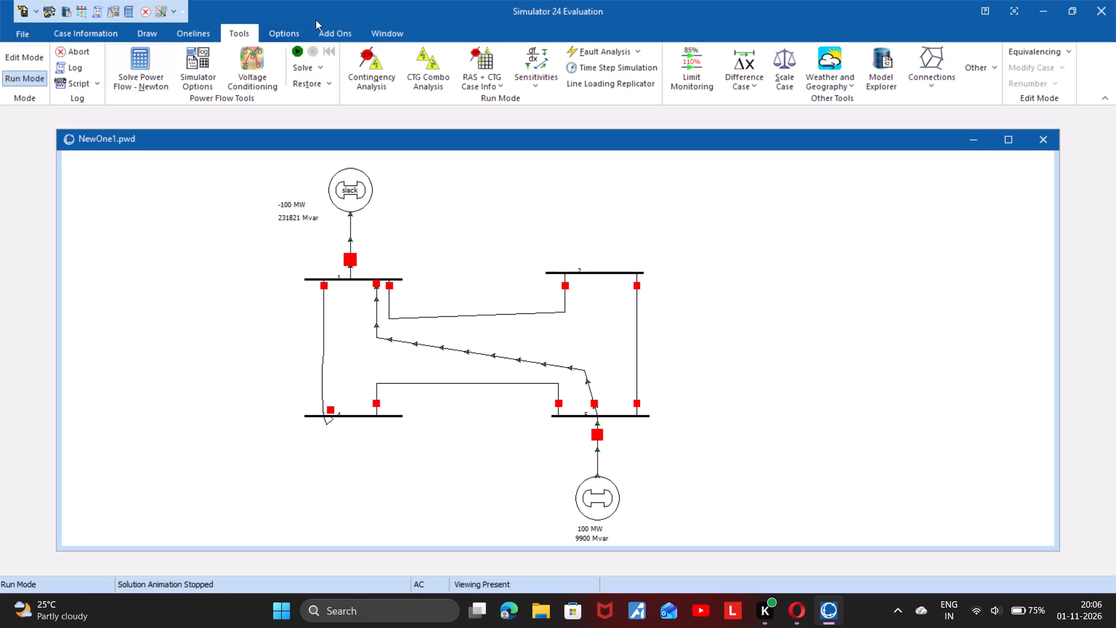
pyautogui.click(295, 52)
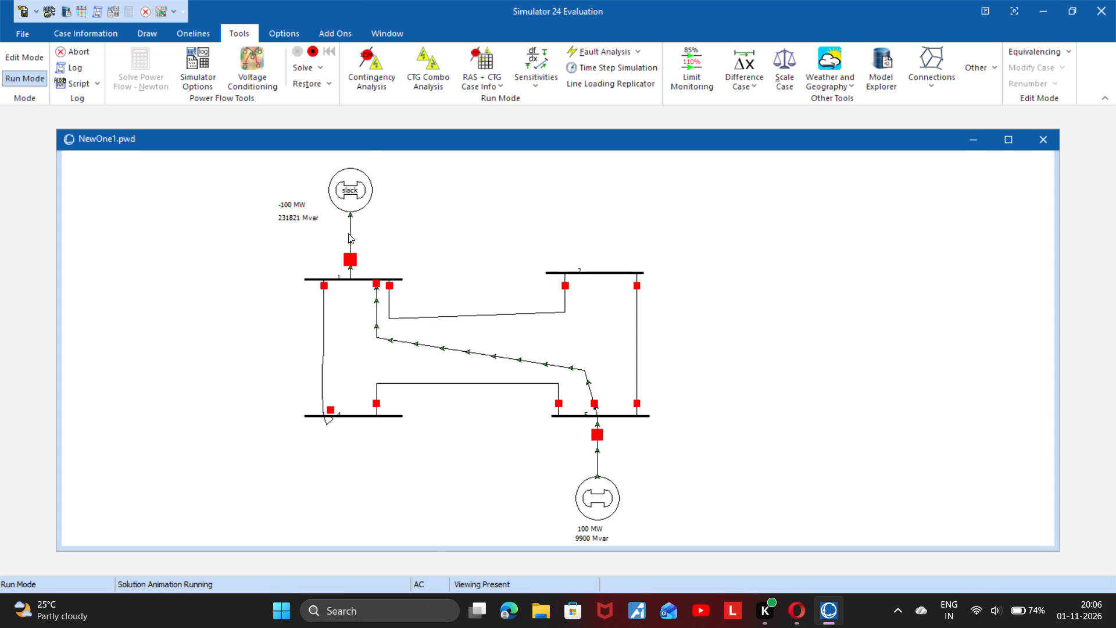
# Open the bus 1 breaker on the line between bus 1 and bus 5 and dismiss the resulting message.
pyautogui.click(378, 285)
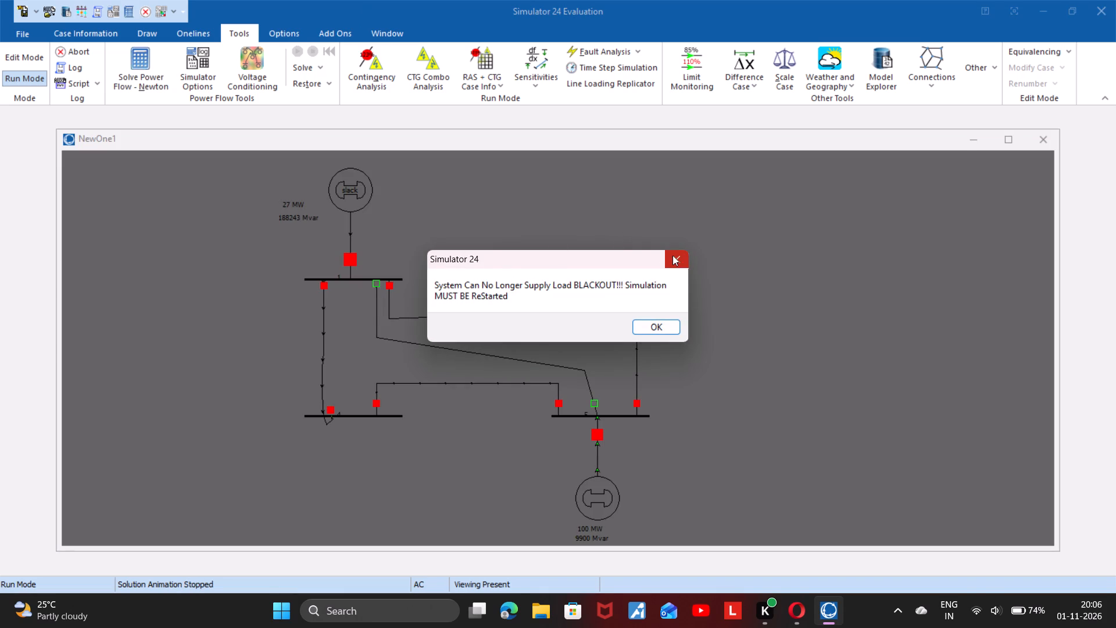
pyautogui.click(673, 255)
pyautogui.click(457, 330)
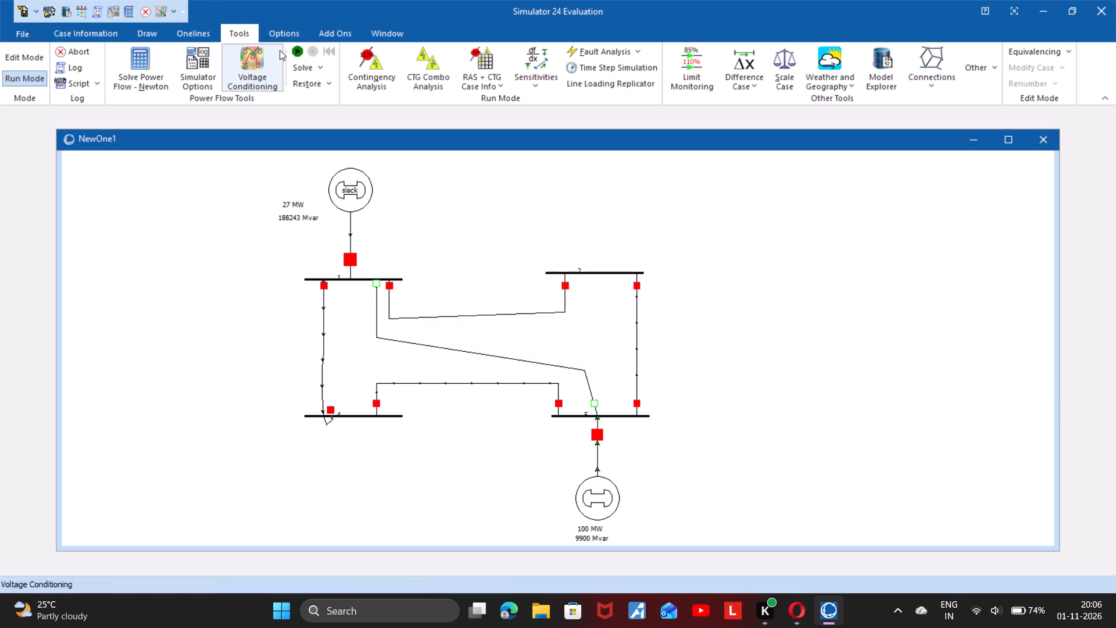
# Try to restart the power flow simulation with the line between bus 1 and bus 5 open.
pyautogui.click(294, 45)
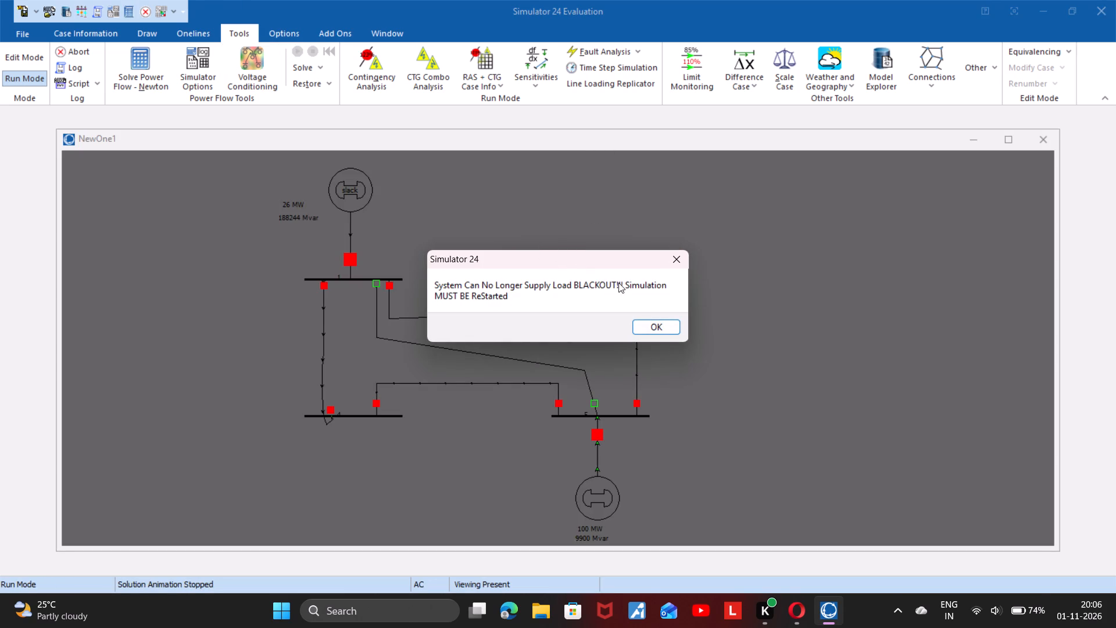
pyautogui.click(649, 326)
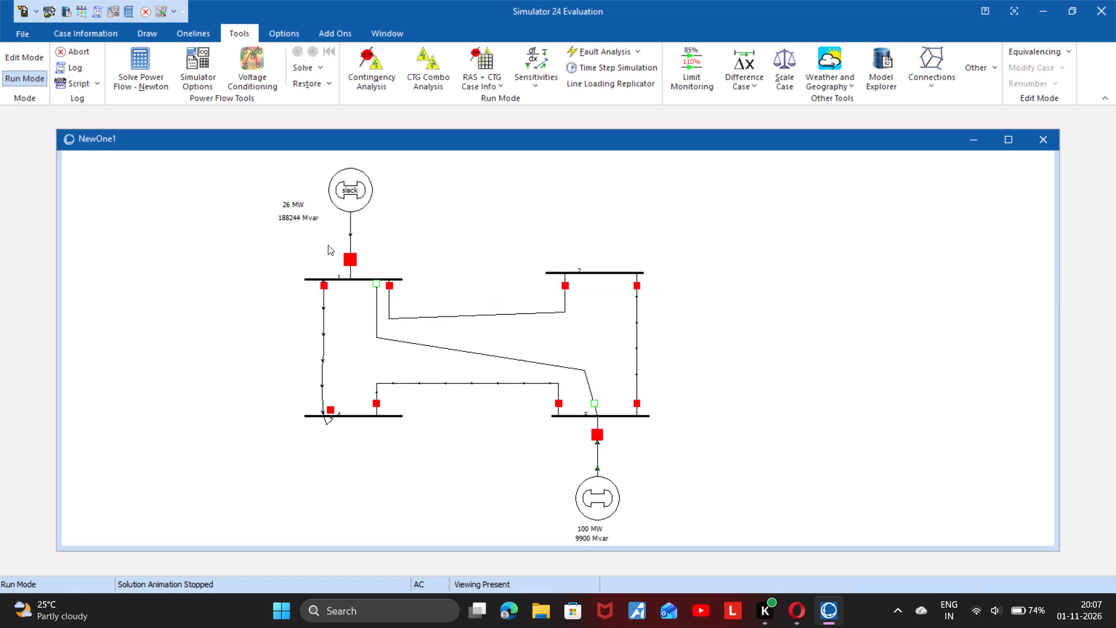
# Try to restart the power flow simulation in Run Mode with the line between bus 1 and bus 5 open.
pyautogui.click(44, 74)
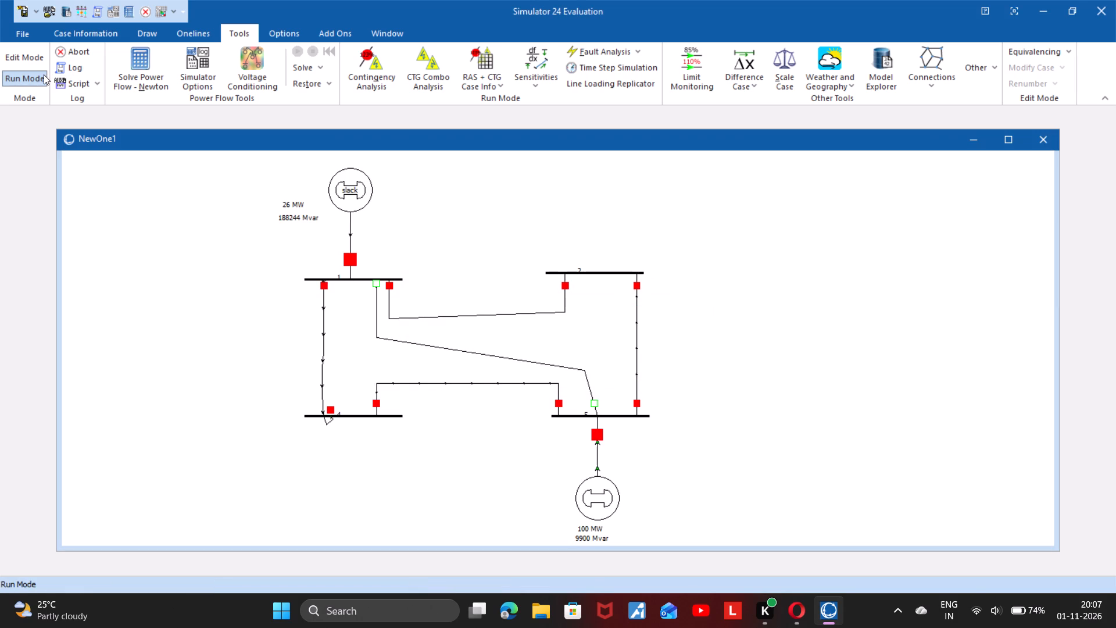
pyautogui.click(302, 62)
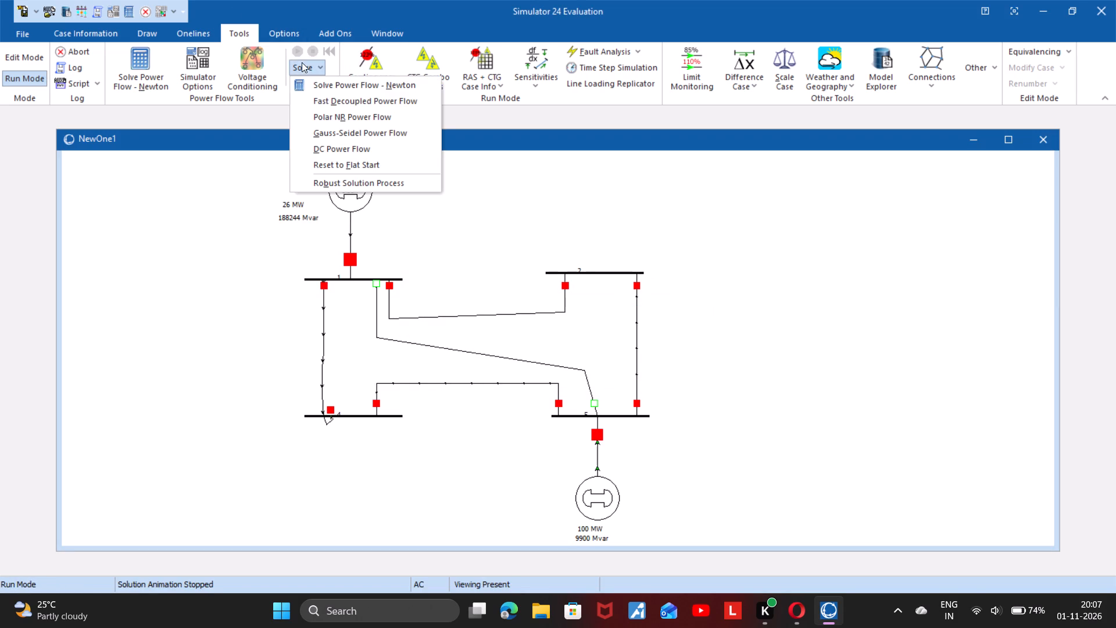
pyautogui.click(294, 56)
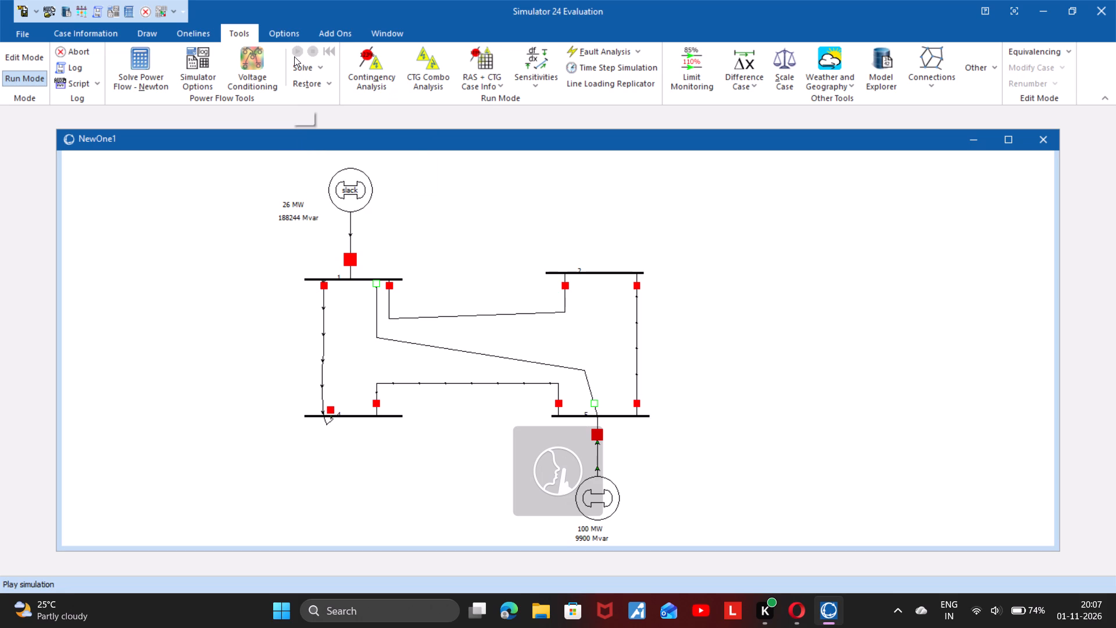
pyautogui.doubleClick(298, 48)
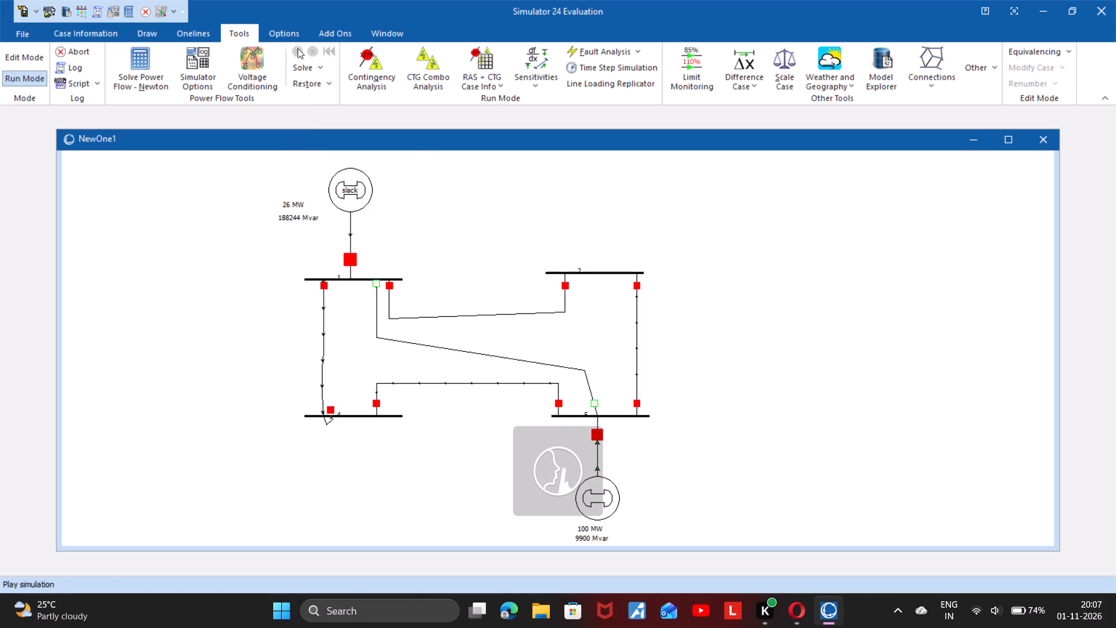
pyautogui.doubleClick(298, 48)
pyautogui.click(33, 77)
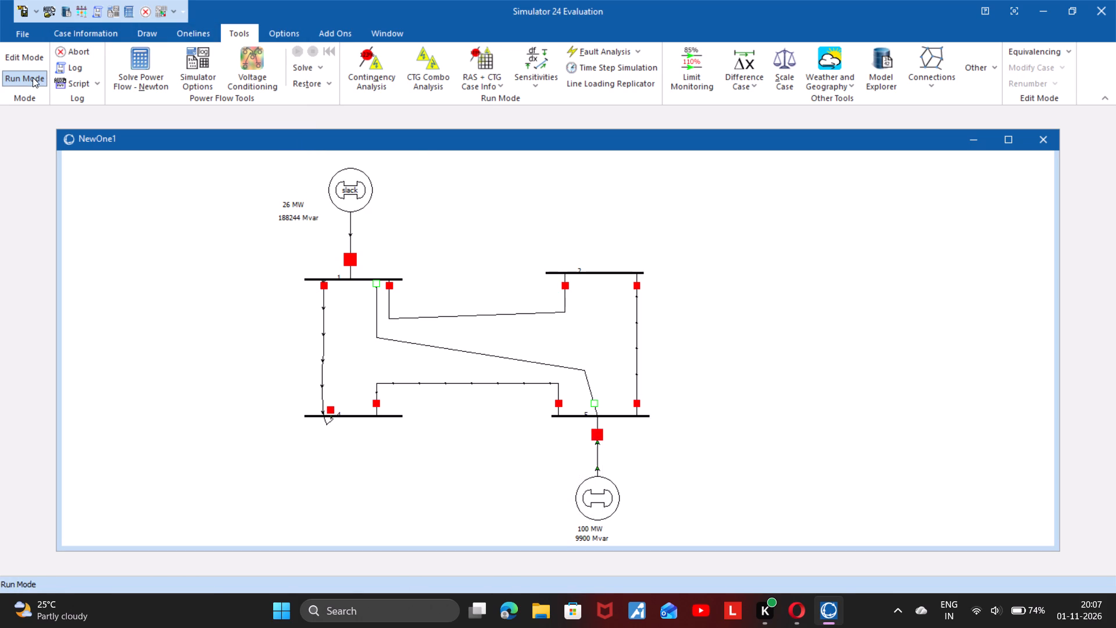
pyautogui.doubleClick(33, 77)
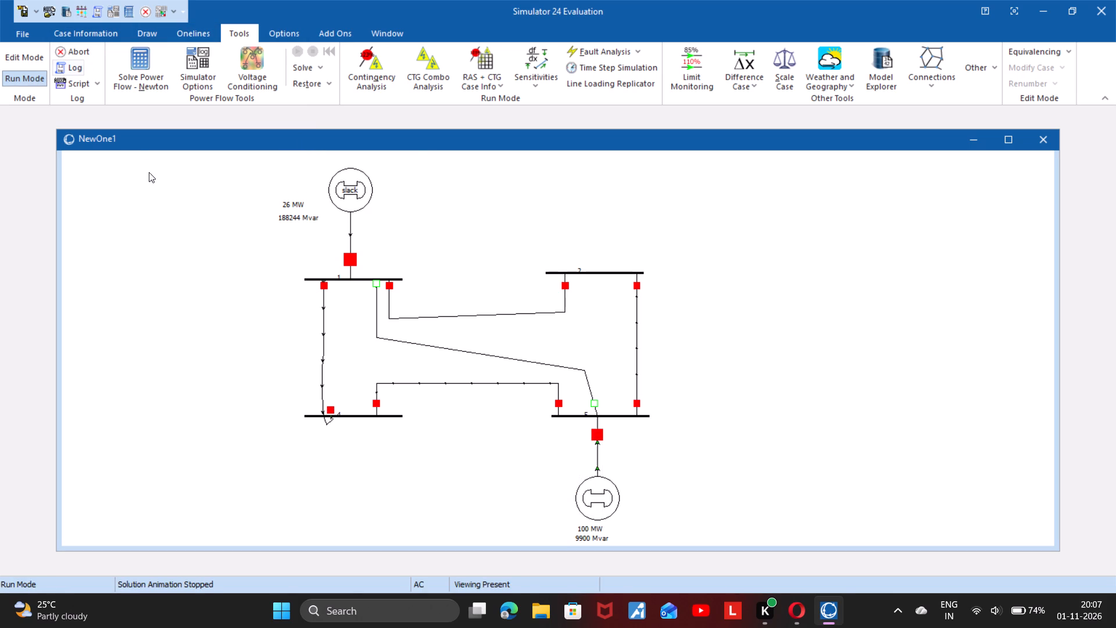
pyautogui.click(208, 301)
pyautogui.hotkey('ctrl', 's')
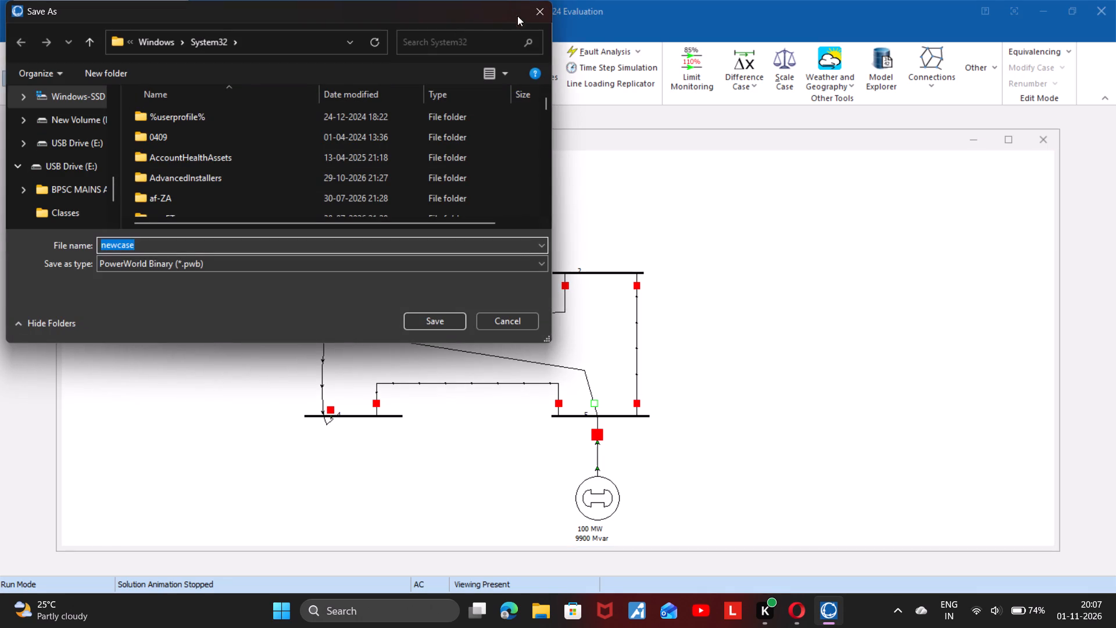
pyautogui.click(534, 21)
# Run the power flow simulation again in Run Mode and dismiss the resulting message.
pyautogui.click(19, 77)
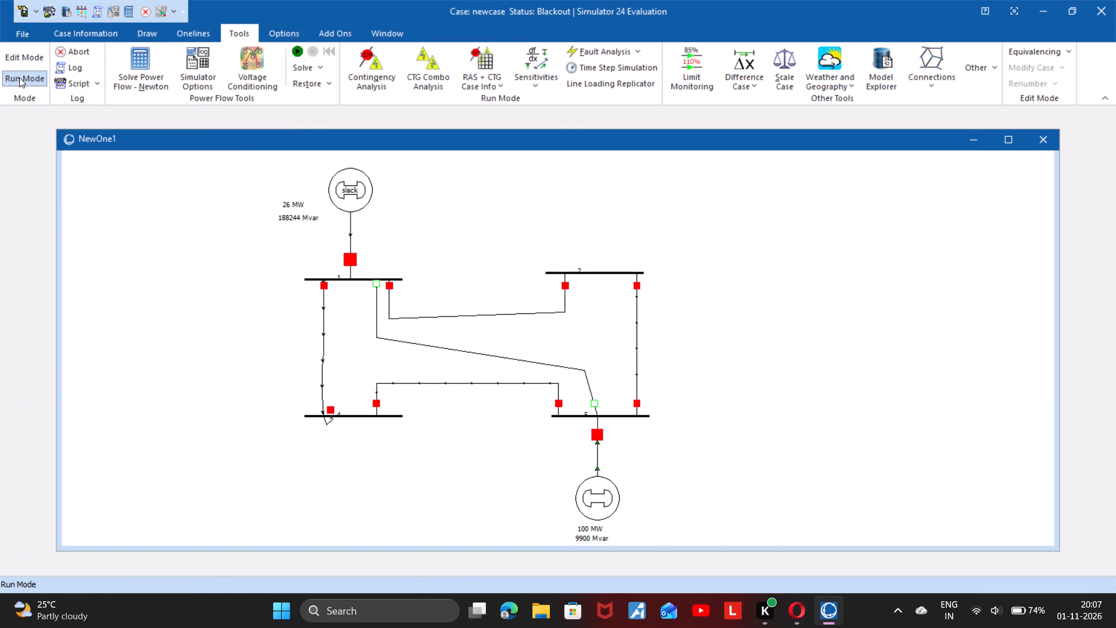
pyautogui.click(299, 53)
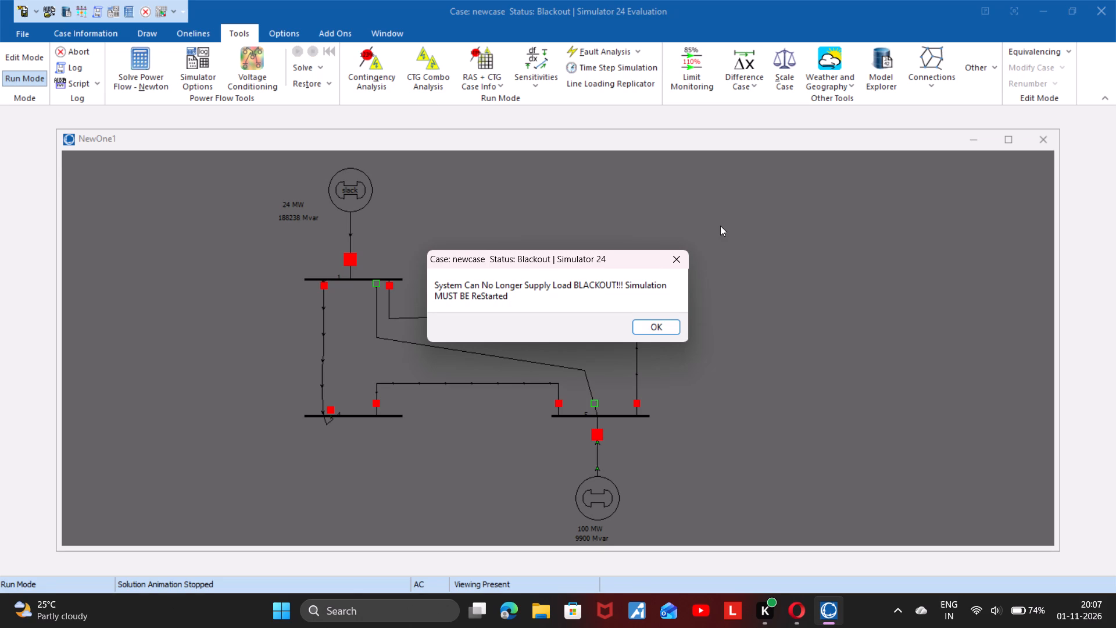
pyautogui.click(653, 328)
# Close the Simulator 24 Evaluation application.
pyautogui.click(1115, 0)
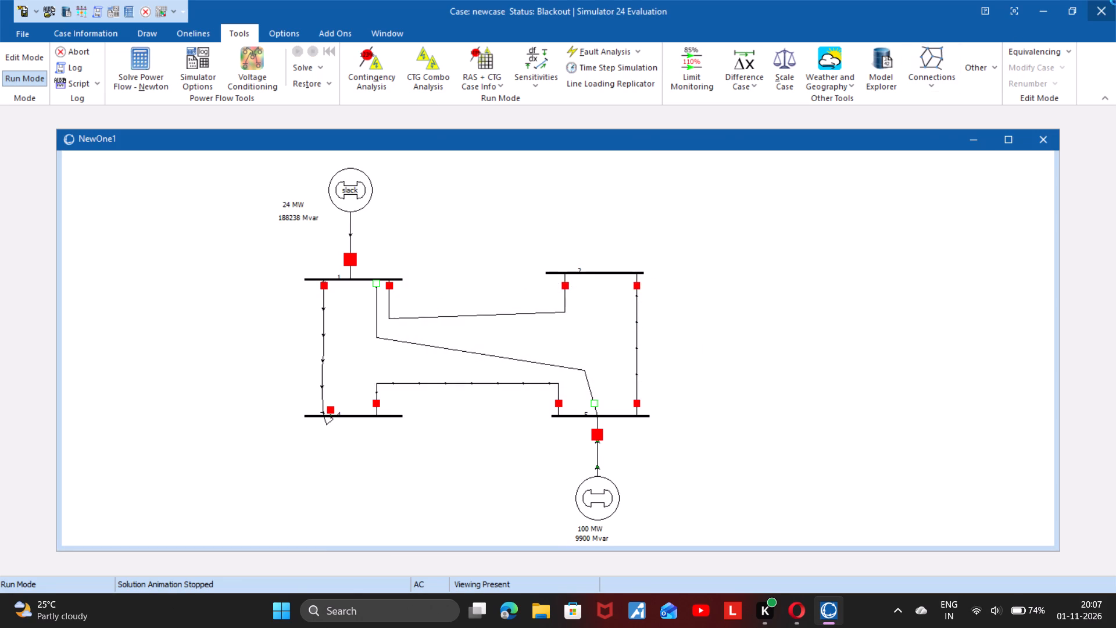
pyautogui.click(582, 327)
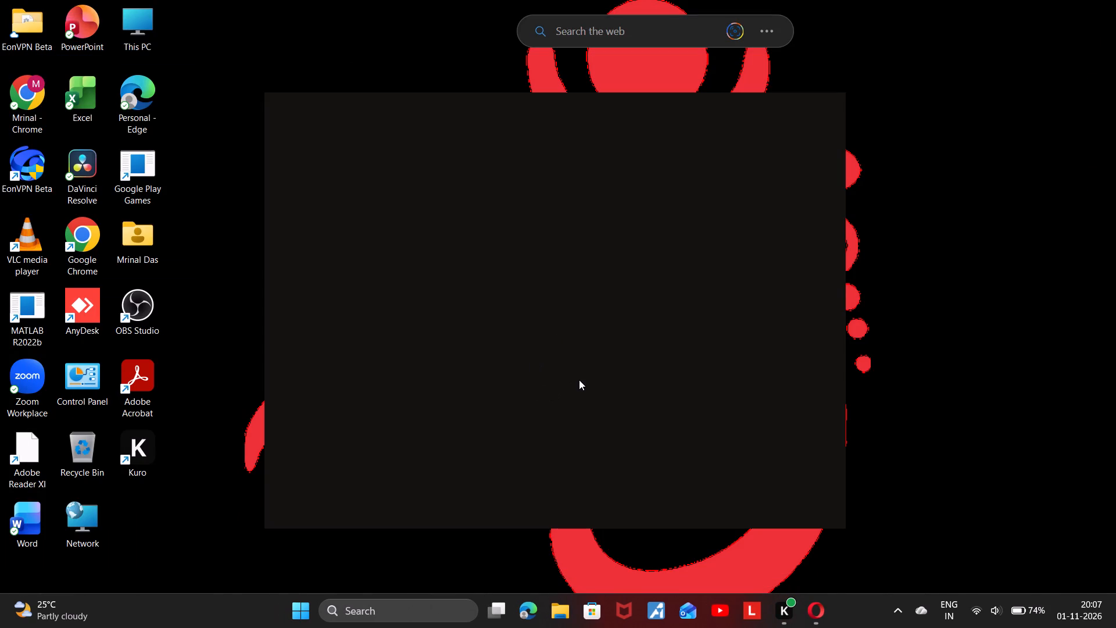
# Relaunch Simulator Education-Evalution 24 from the recent app searches.
pyautogui.click(306, 619)
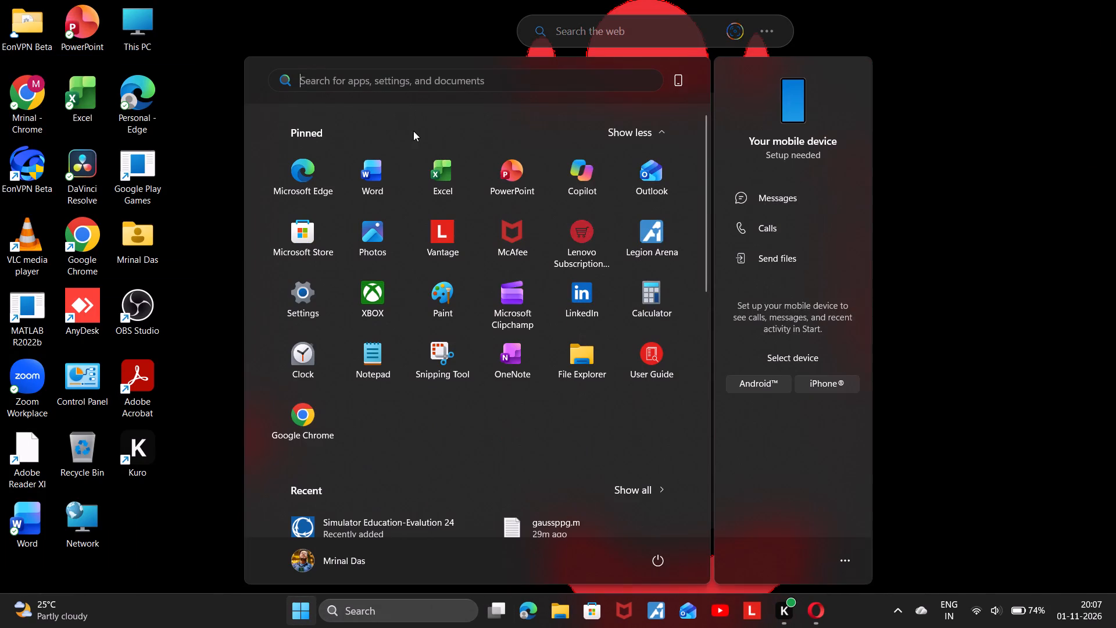
pyautogui.click(398, 85)
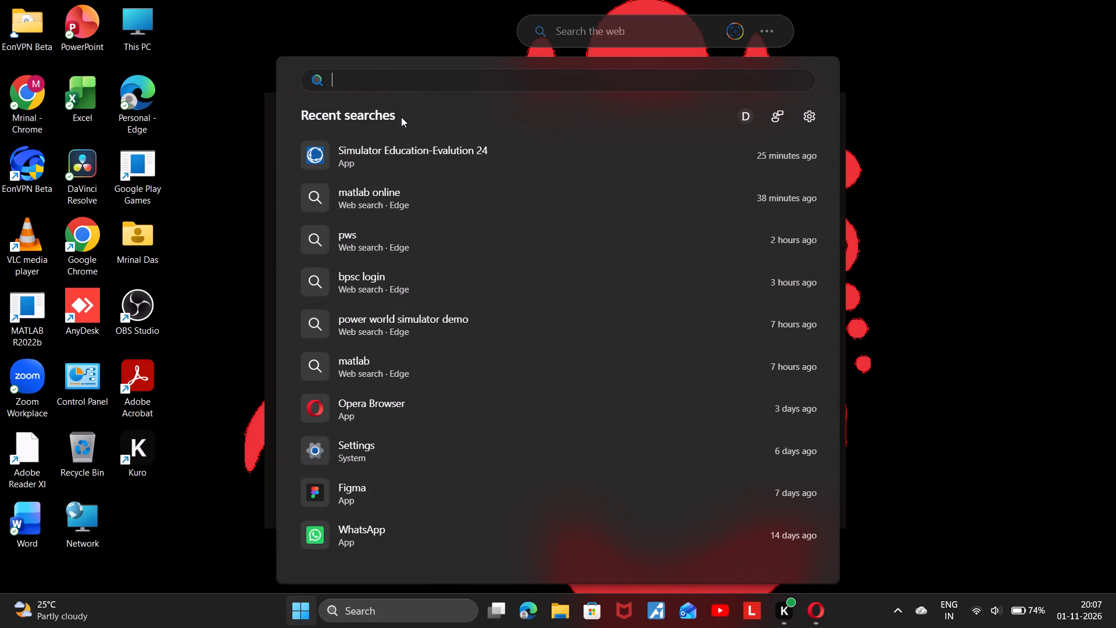
pyautogui.click(399, 157)
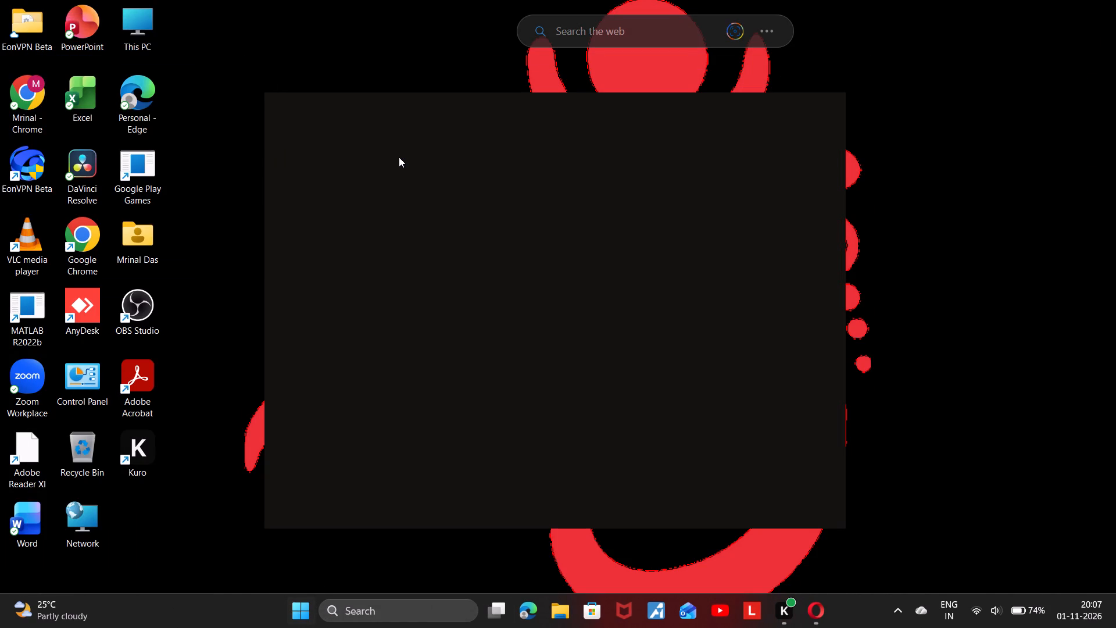
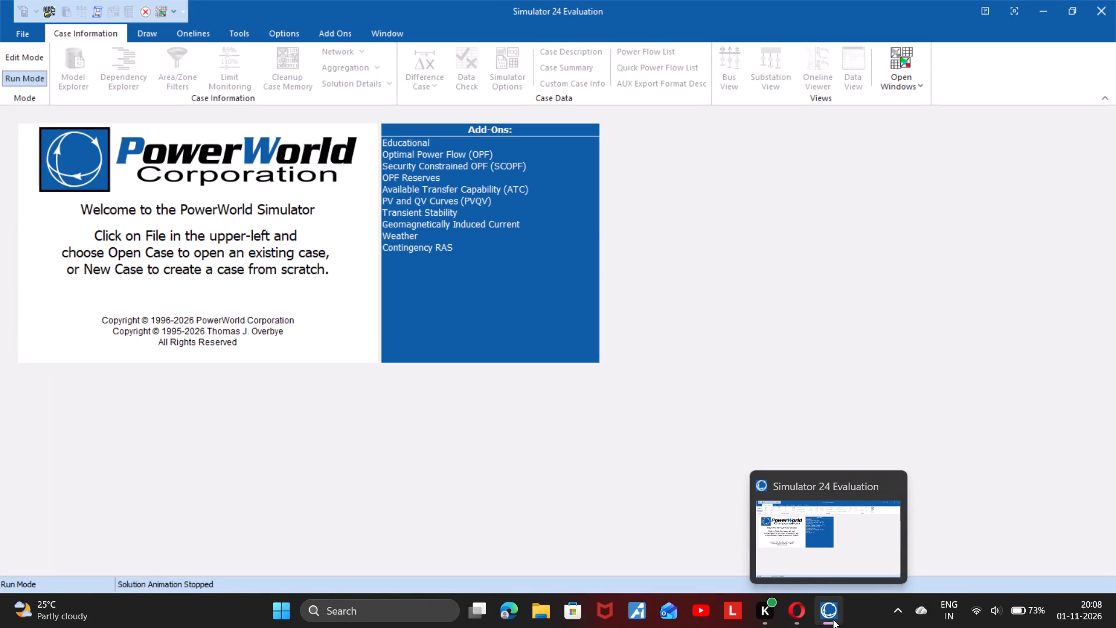
# Create a new blank case in the relaunched Simulator.
pyautogui.click(758, 363)
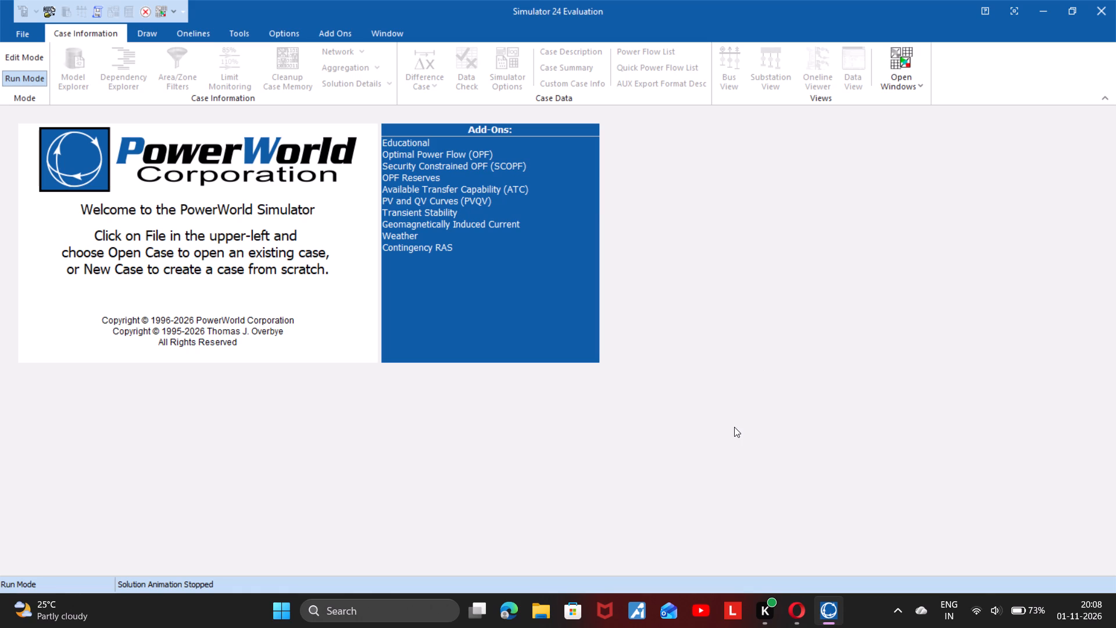
pyautogui.click(23, 38)
pyautogui.click(38, 51)
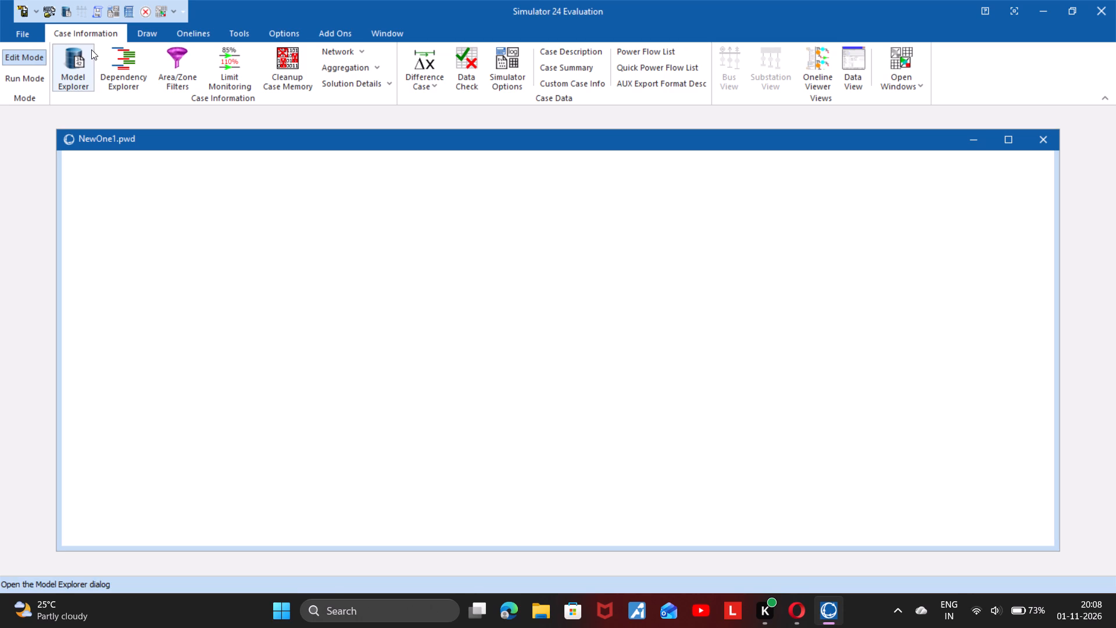
# Insert bus 1 near the upper-left corner of the blank oneline diagram and clear its default nominal voltage.
pyautogui.click(133, 36)
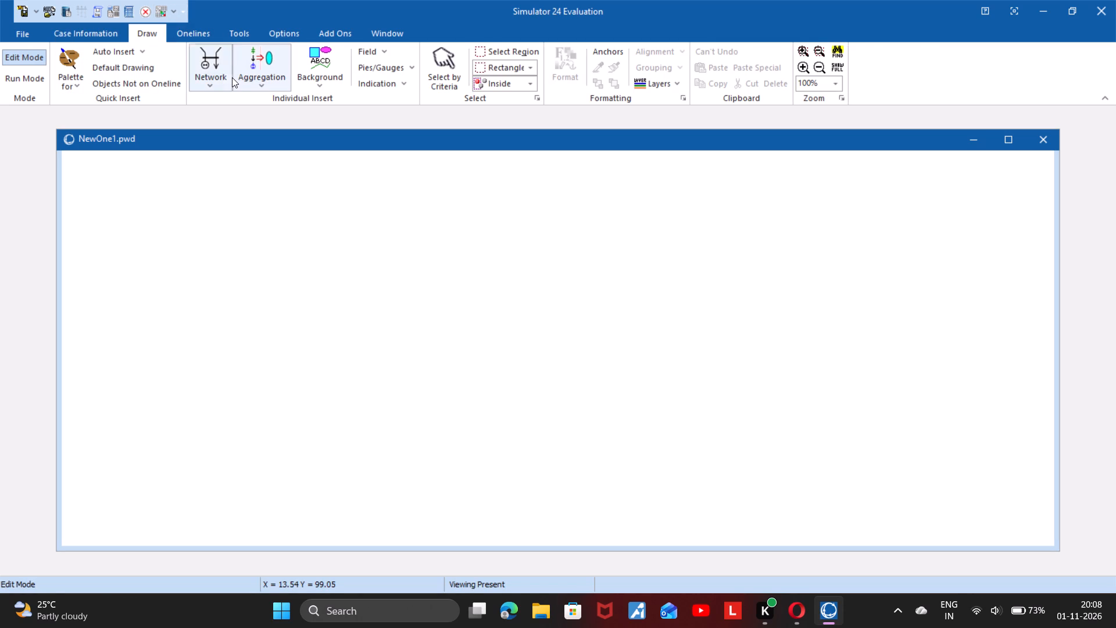
pyautogui.click(232, 77)
pyautogui.click(232, 103)
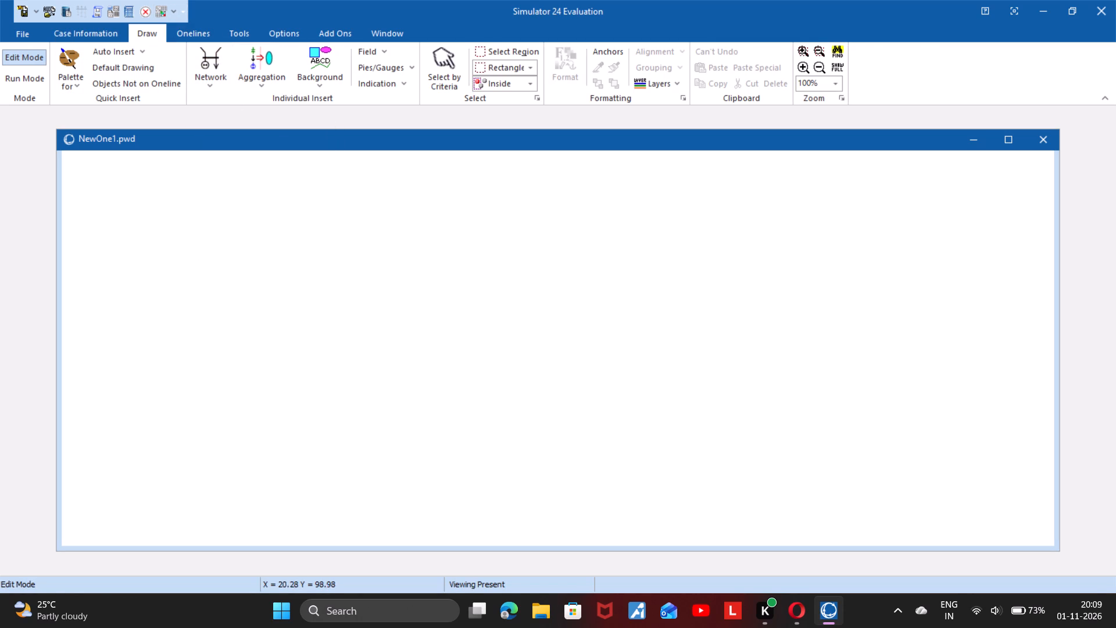
pyautogui.click(220, 199)
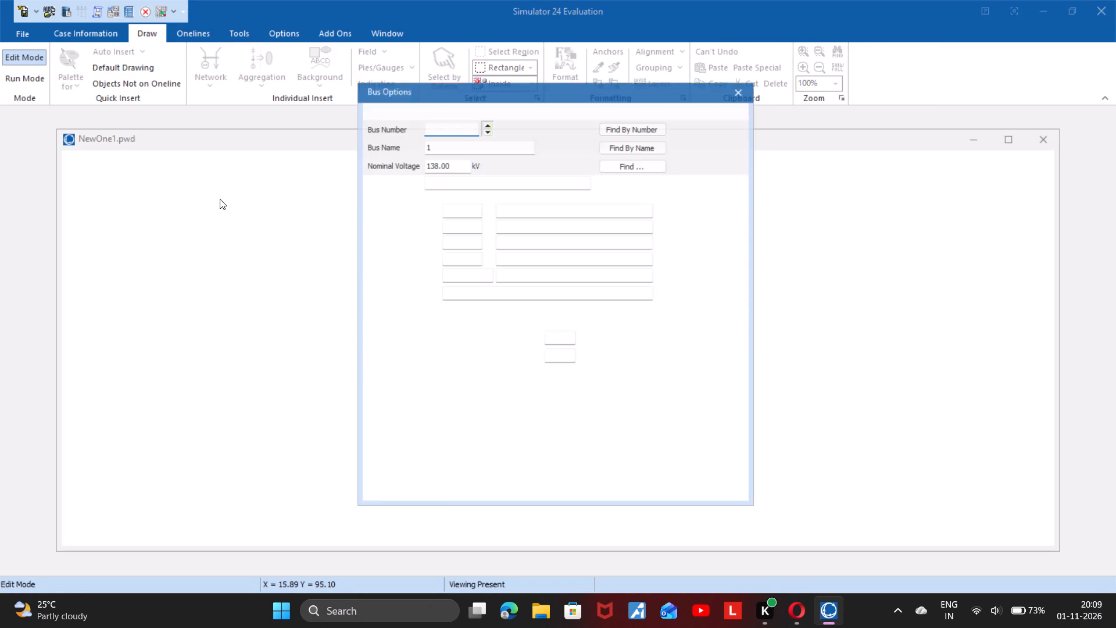
pyautogui.click(452, 164)
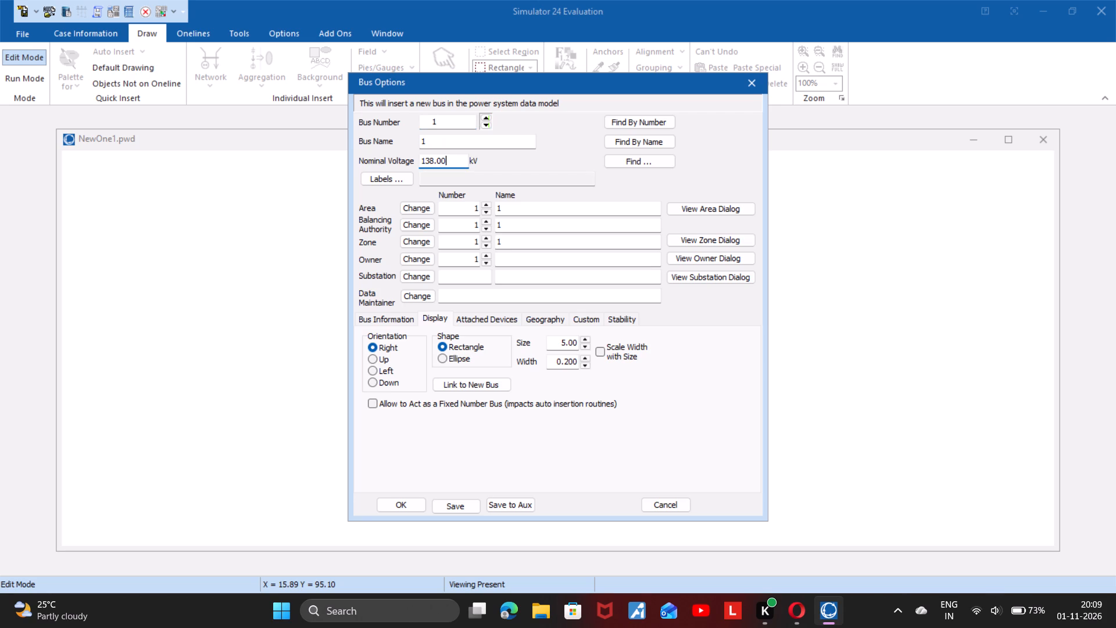
pyautogui.press('BackSpace')
pyautogui.press('BackSpace')
pyautogui.press('BackSpace')
pyautogui.press('BackSpace')
pyautogui.press('BackSpace')
pyautogui.press('BackSpace')
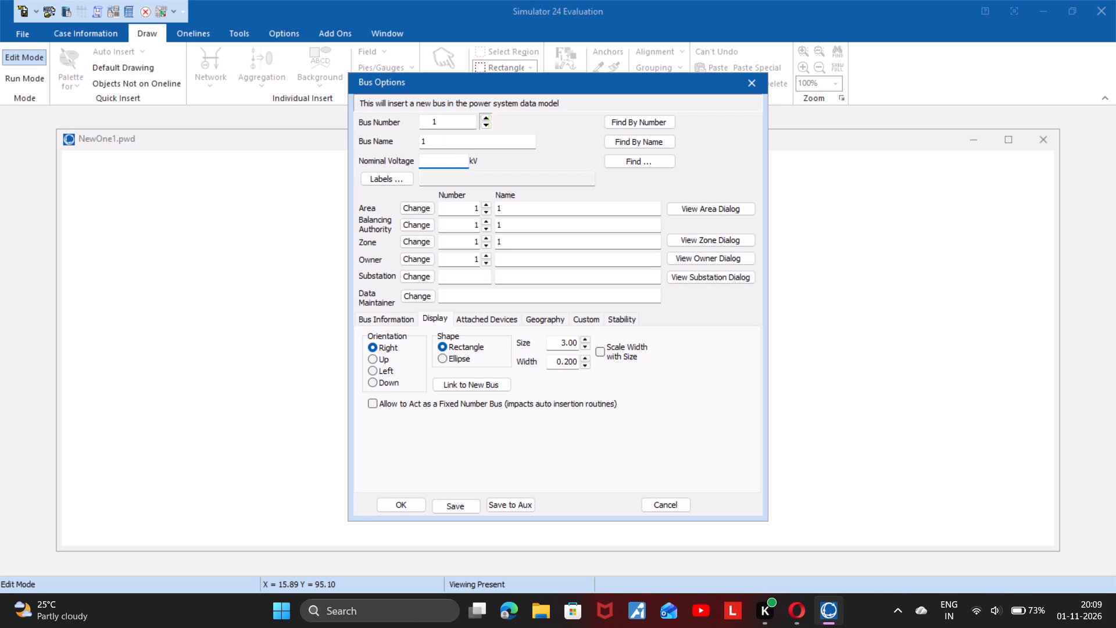
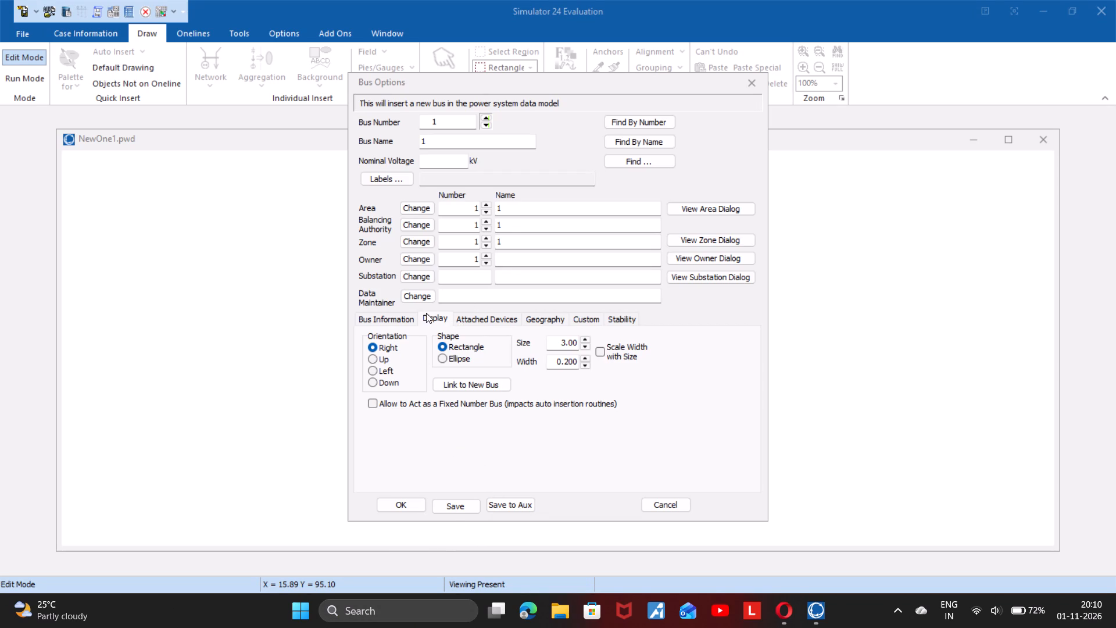
# Examine the new bus's information, display, attached devices, geography, custom and stability settings, and discard the bus without inserting it.
pyautogui.click(402, 318)
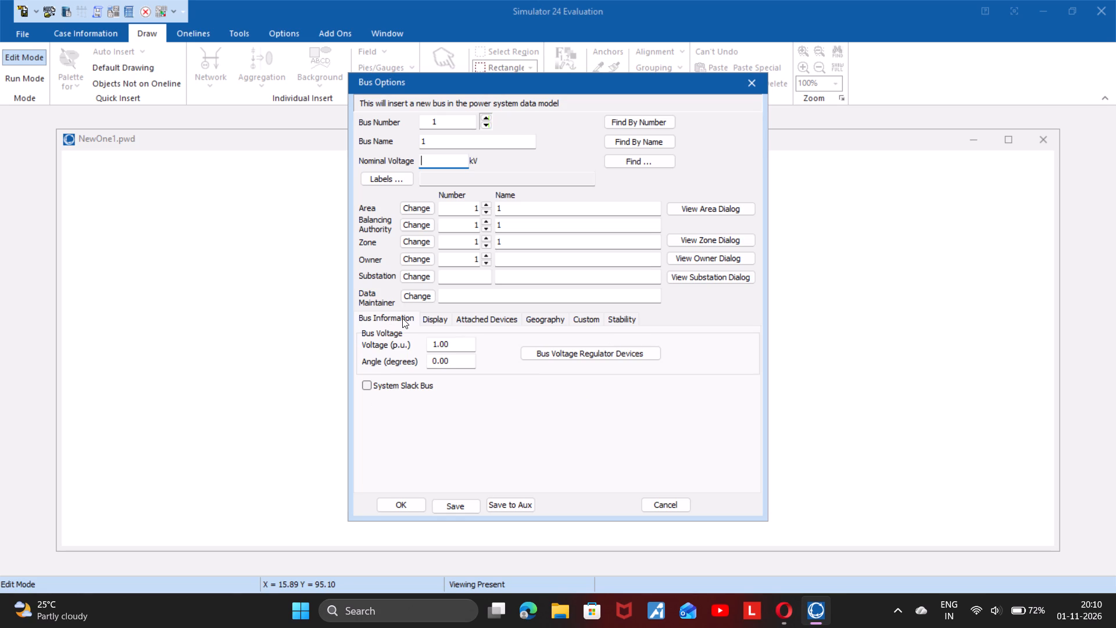
pyautogui.click(445, 316)
pyautogui.click(470, 315)
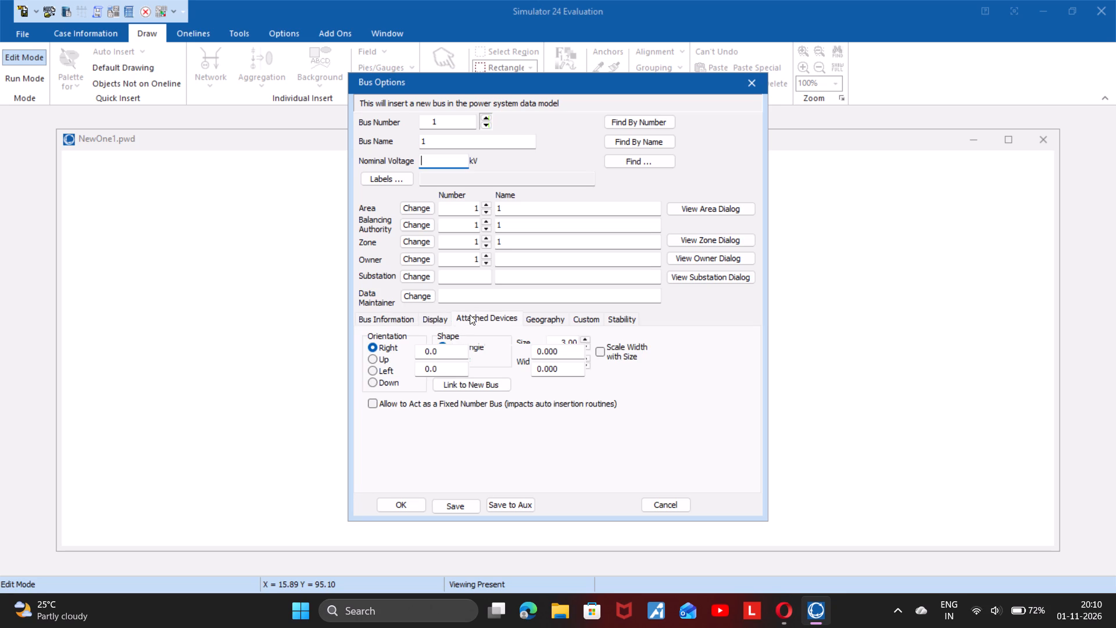
pyautogui.click(518, 319)
pyautogui.click(527, 318)
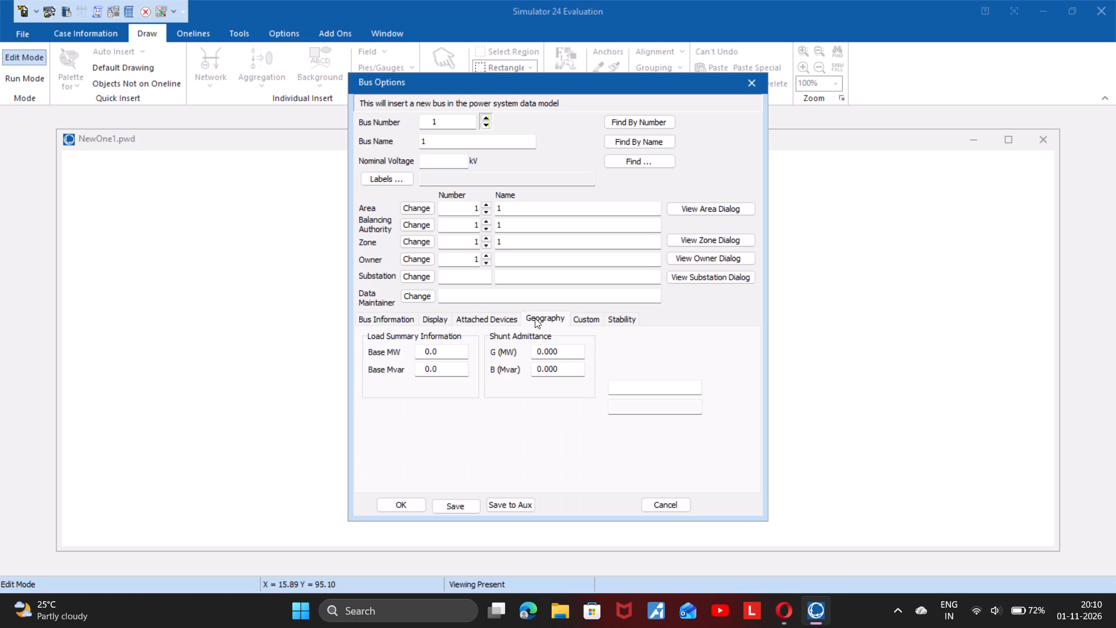
pyautogui.click(580, 313)
pyautogui.click(618, 317)
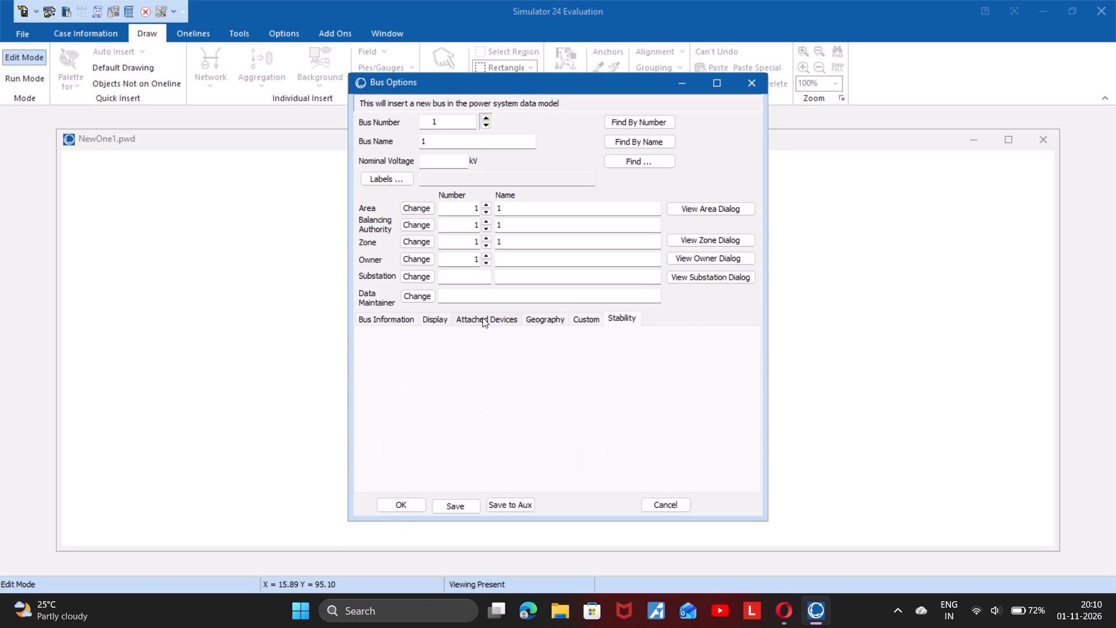
pyautogui.click(480, 317)
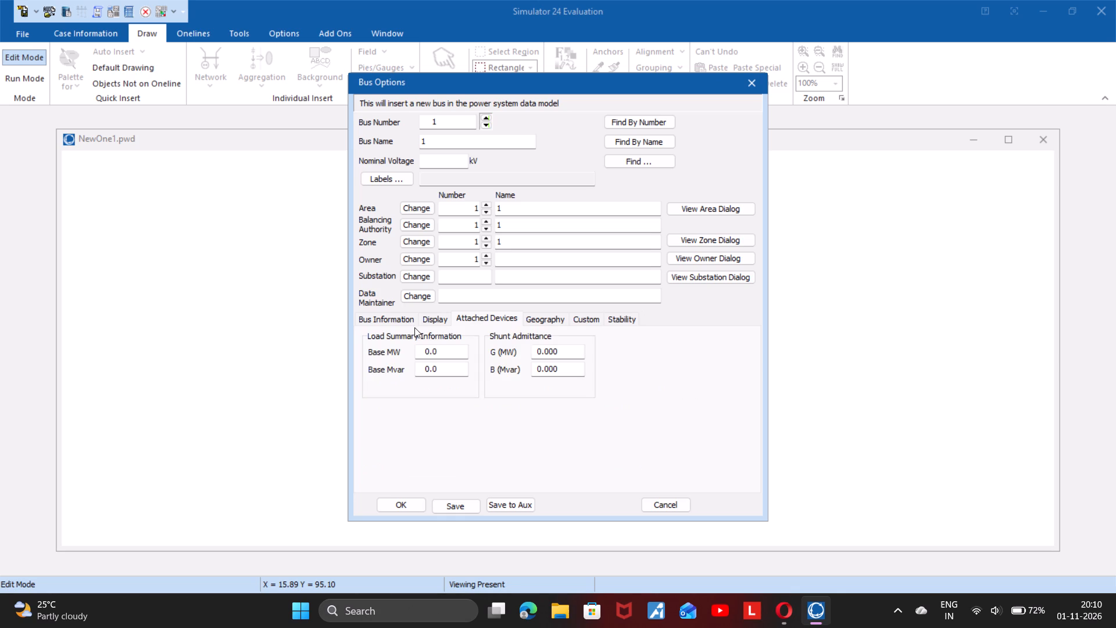
pyautogui.moveTo(400, 327); pyautogui.dragTo(400, 319)
pyautogui.click(400, 319)
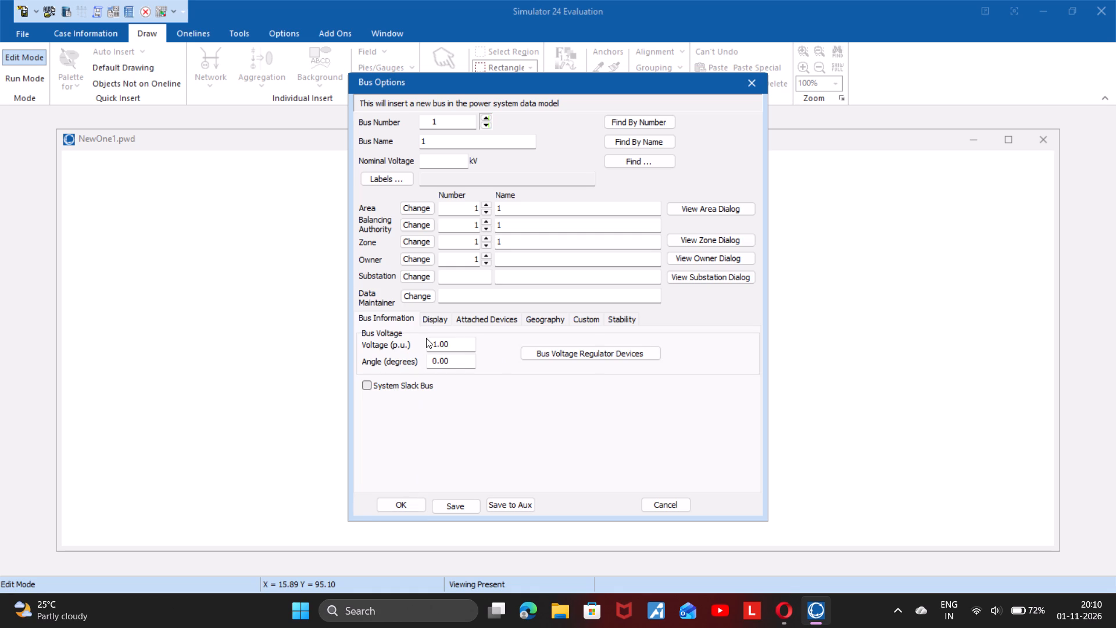
pyautogui.click(436, 324)
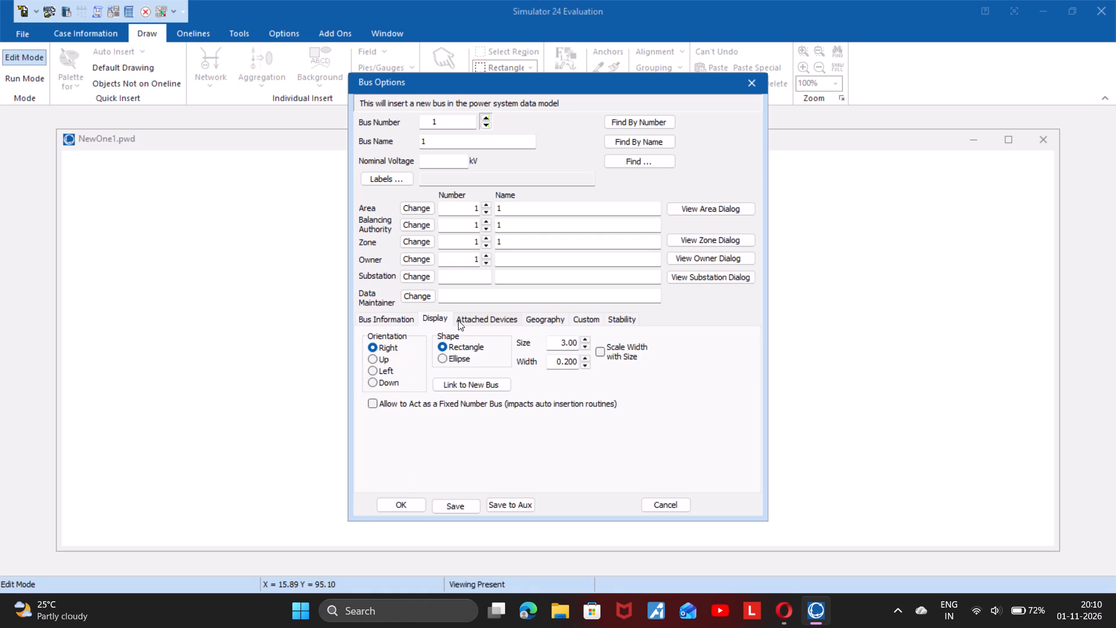
pyautogui.click(462, 318)
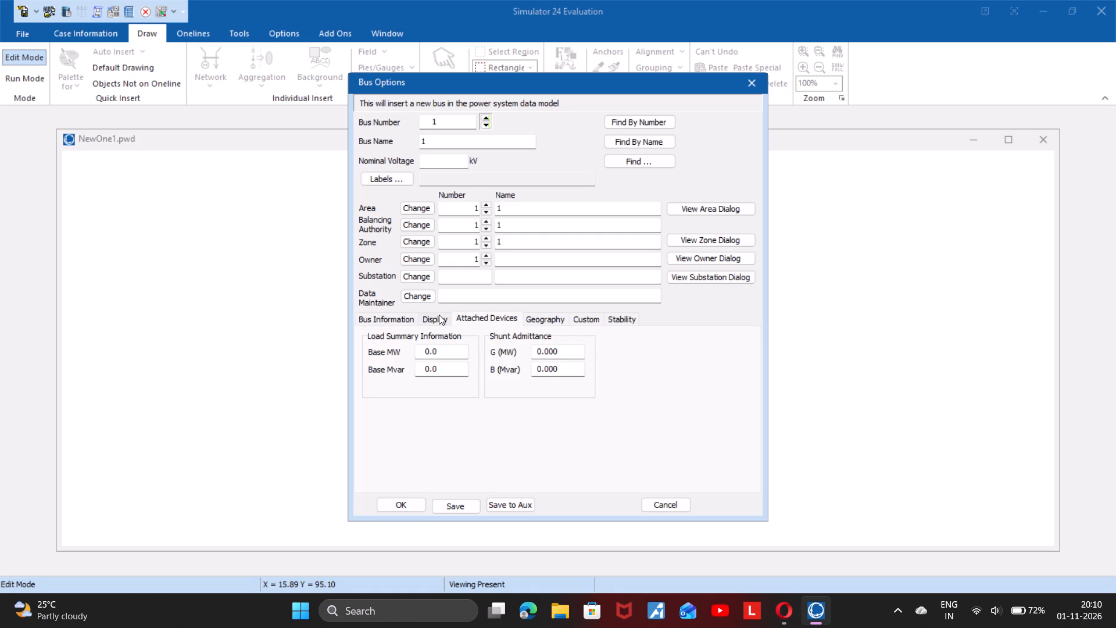
pyautogui.click(439, 315)
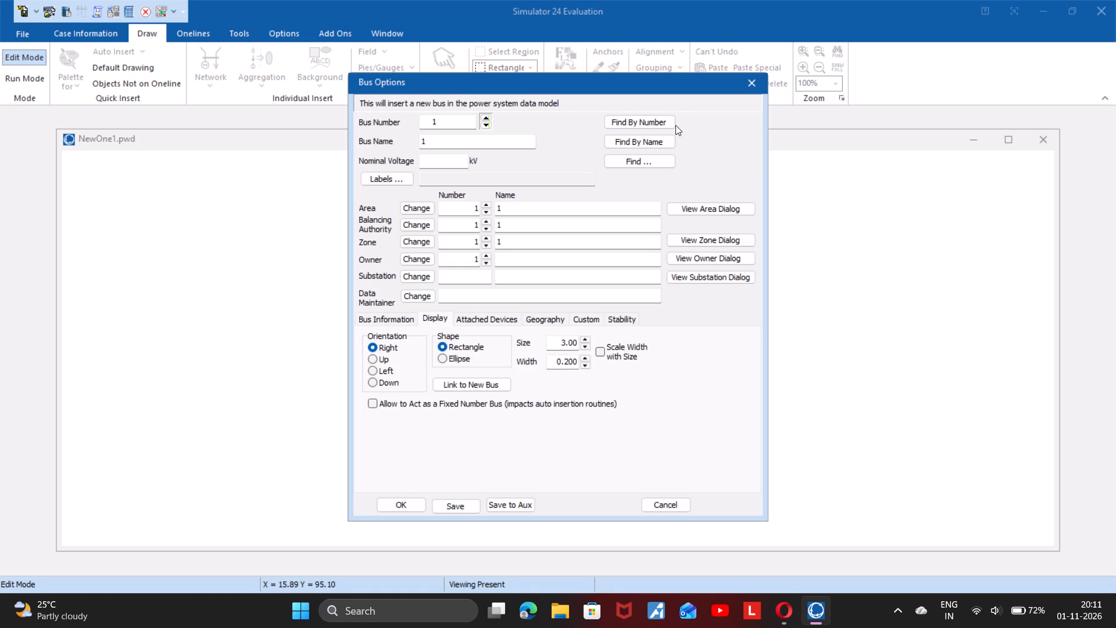
pyautogui.click(765, 91)
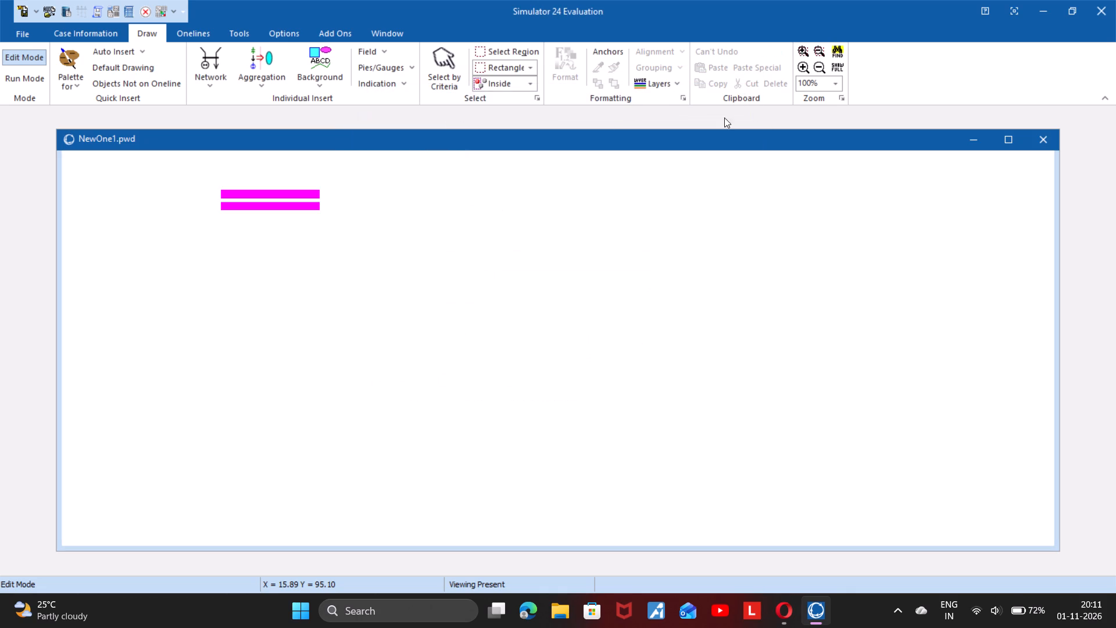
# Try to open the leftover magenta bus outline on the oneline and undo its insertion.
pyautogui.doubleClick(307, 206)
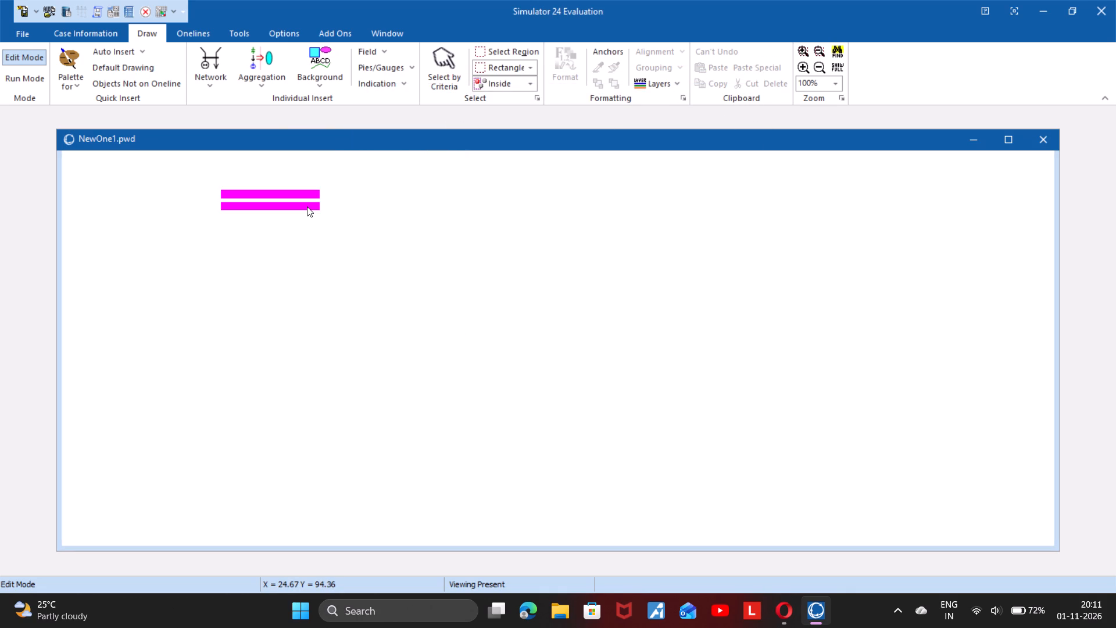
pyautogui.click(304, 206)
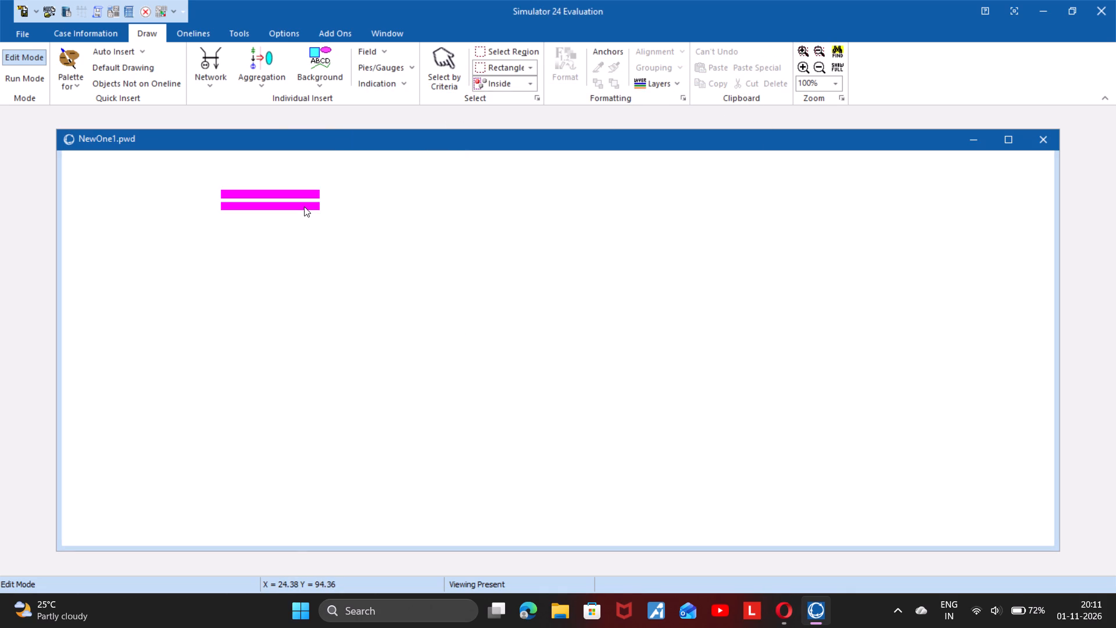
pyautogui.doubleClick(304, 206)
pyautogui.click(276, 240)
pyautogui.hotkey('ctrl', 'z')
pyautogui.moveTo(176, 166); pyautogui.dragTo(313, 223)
# Insert bus 1 at about X 13, Y 98 with a 100 kV nominal voltage and make it the system slack bus.
pyautogui.click(218, 55)
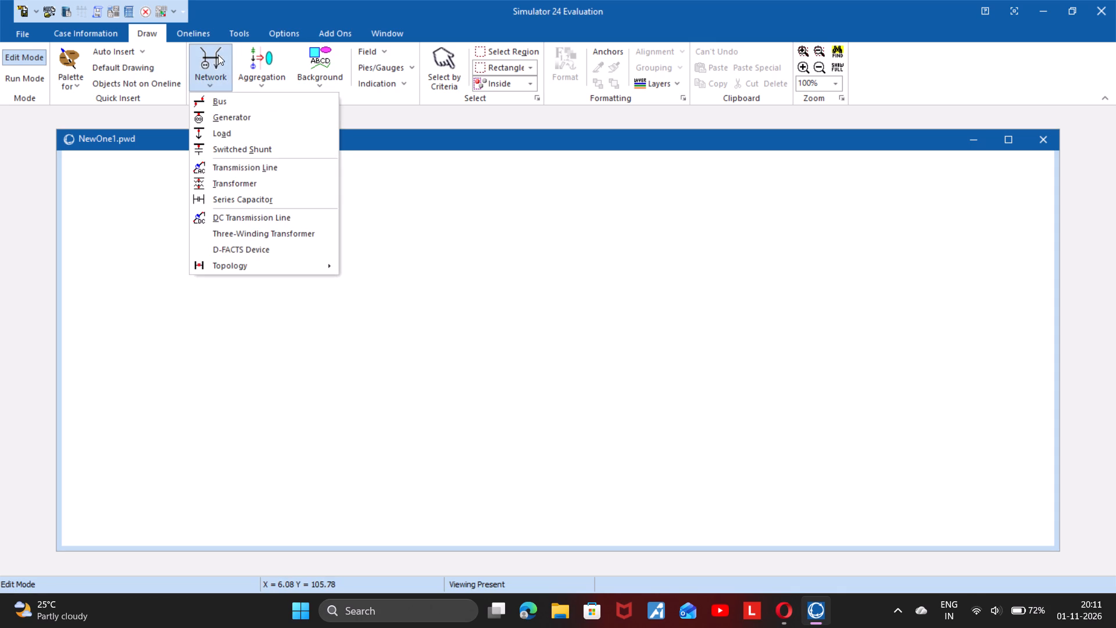
pyautogui.click(235, 100)
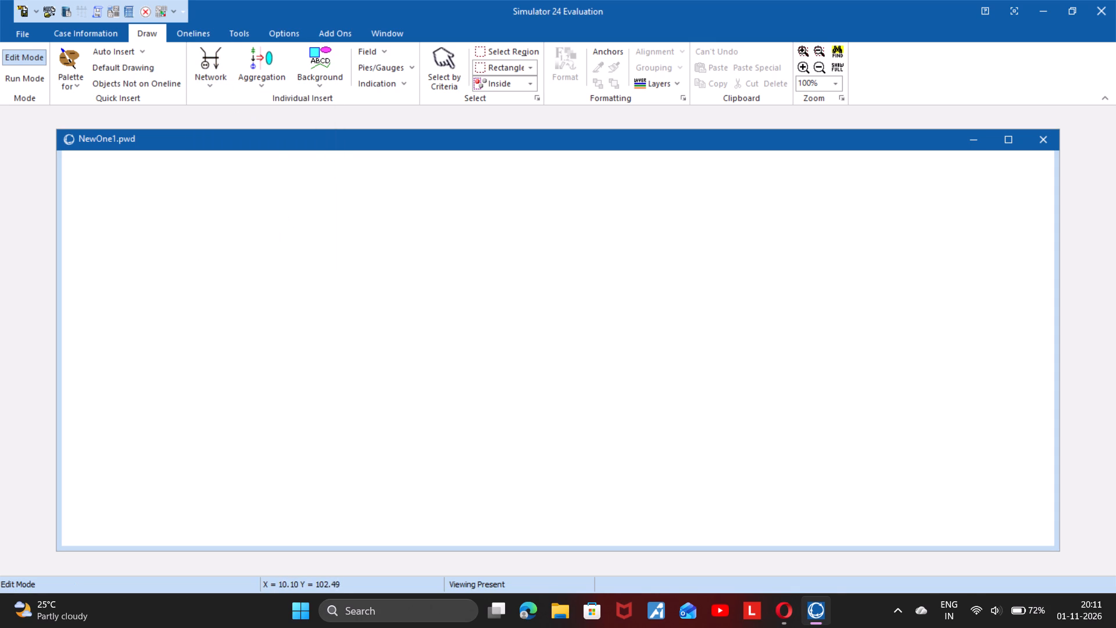
pyautogui.click(331, 224)
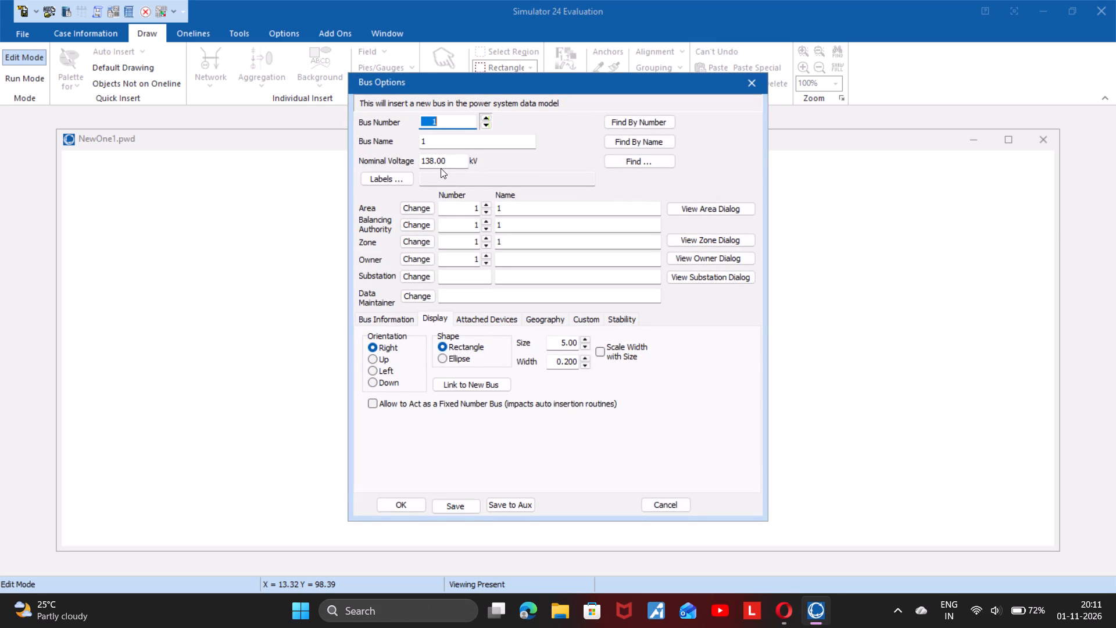
pyautogui.moveTo(450, 160); pyautogui.dragTo(421, 163)
pyautogui.write('100')
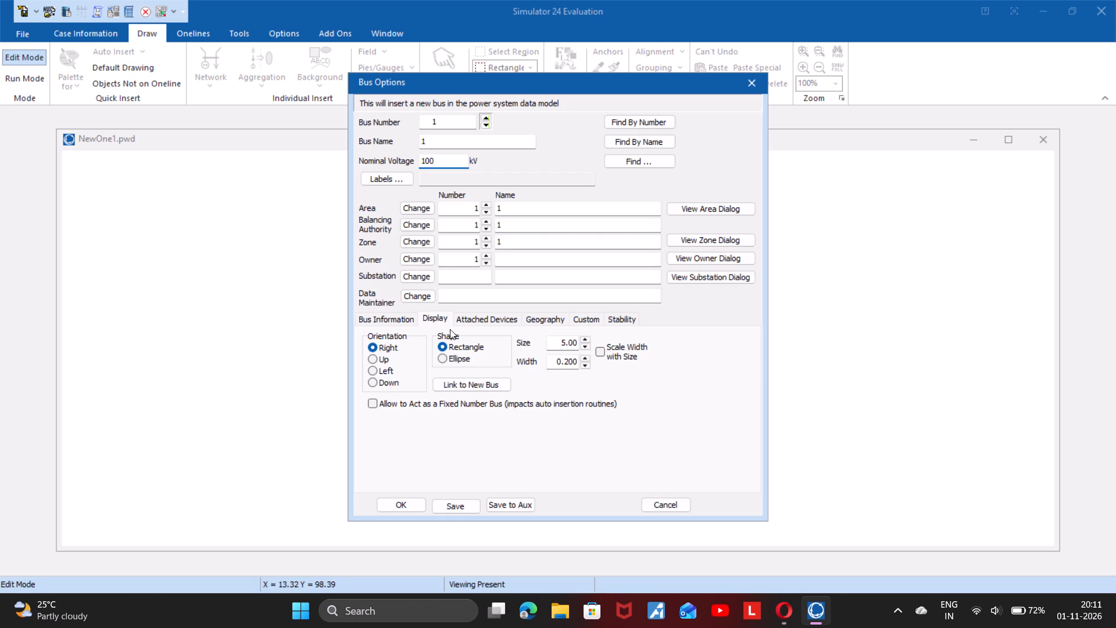
pyautogui.click(389, 317)
pyautogui.click(370, 380)
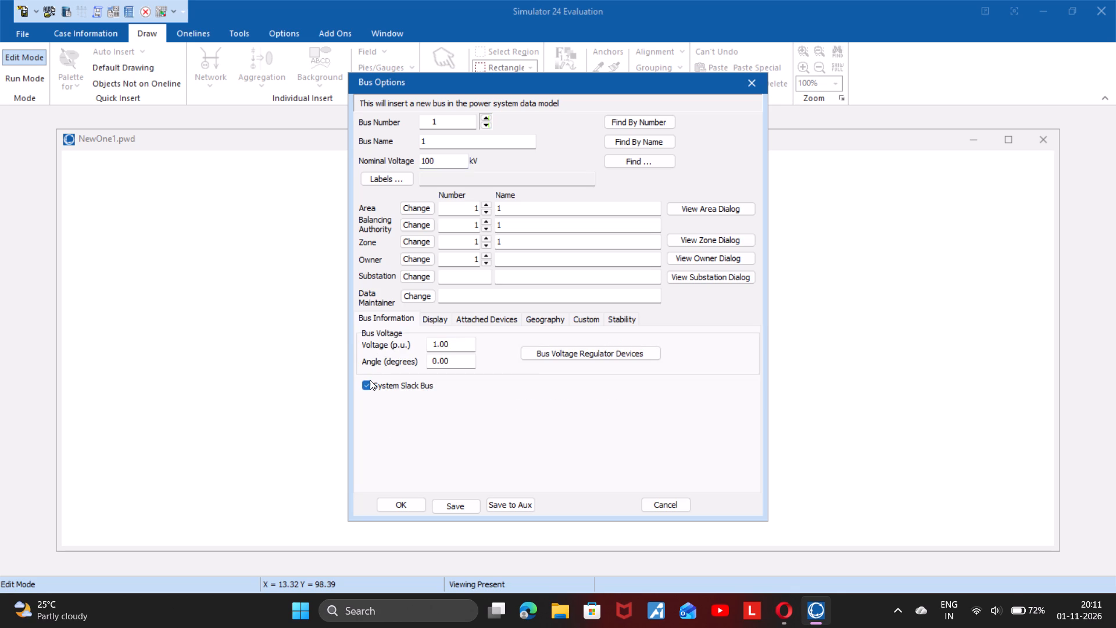
pyautogui.click(413, 505)
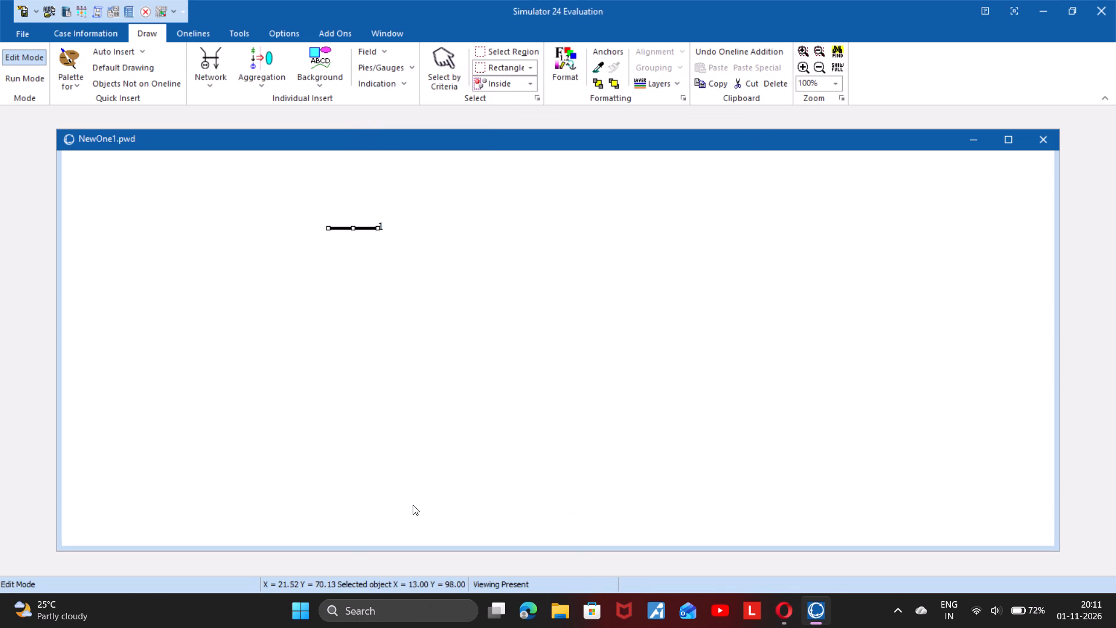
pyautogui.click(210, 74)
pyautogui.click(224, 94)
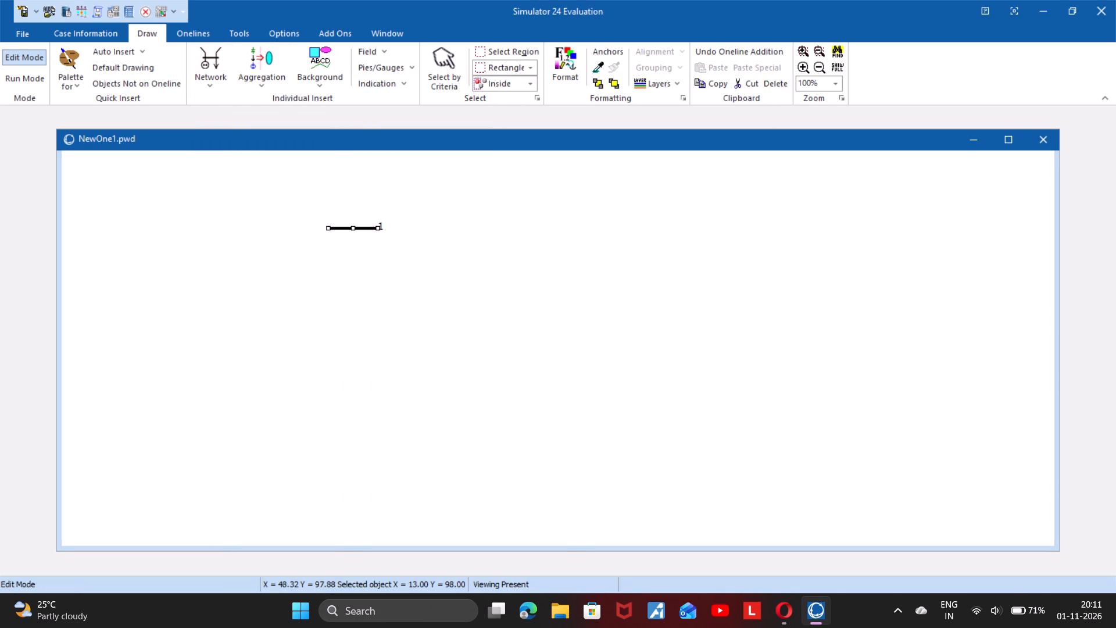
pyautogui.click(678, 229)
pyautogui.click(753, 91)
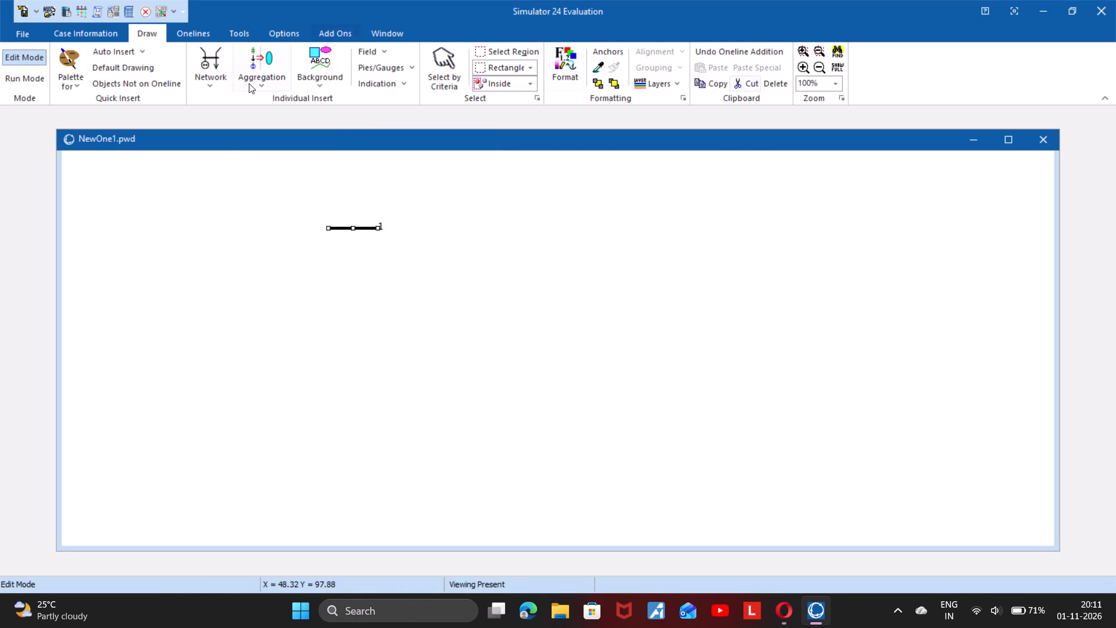
# Insert bus 2 at 100 kV at about X 45, Y 84, below and far to the right of bus 1.
pyautogui.click(229, 80)
pyautogui.click(231, 95)
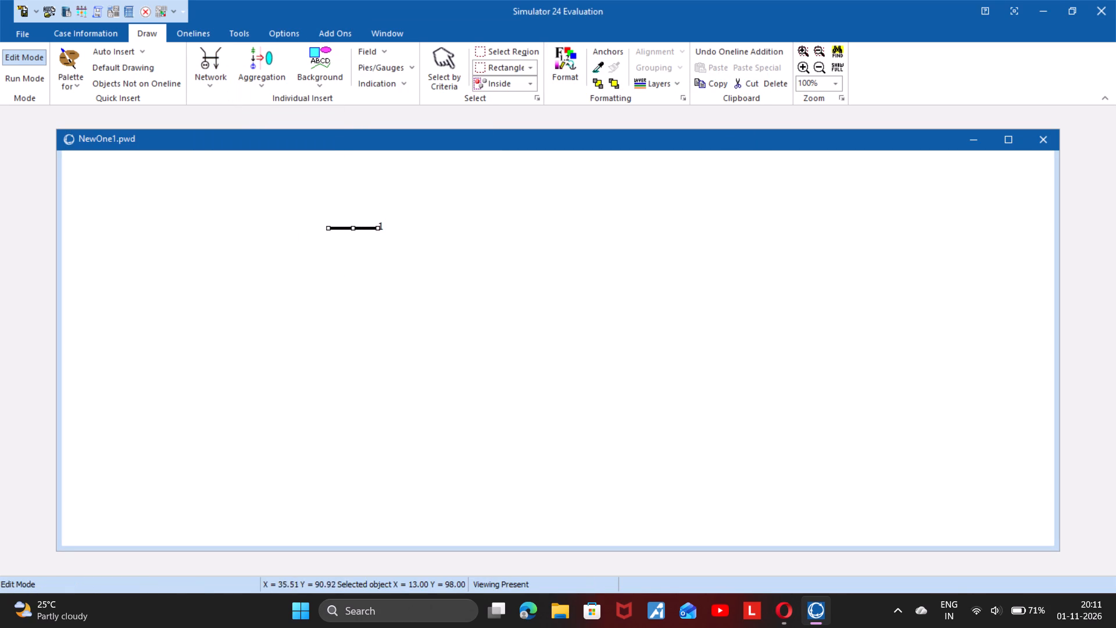
pyautogui.click(641, 363)
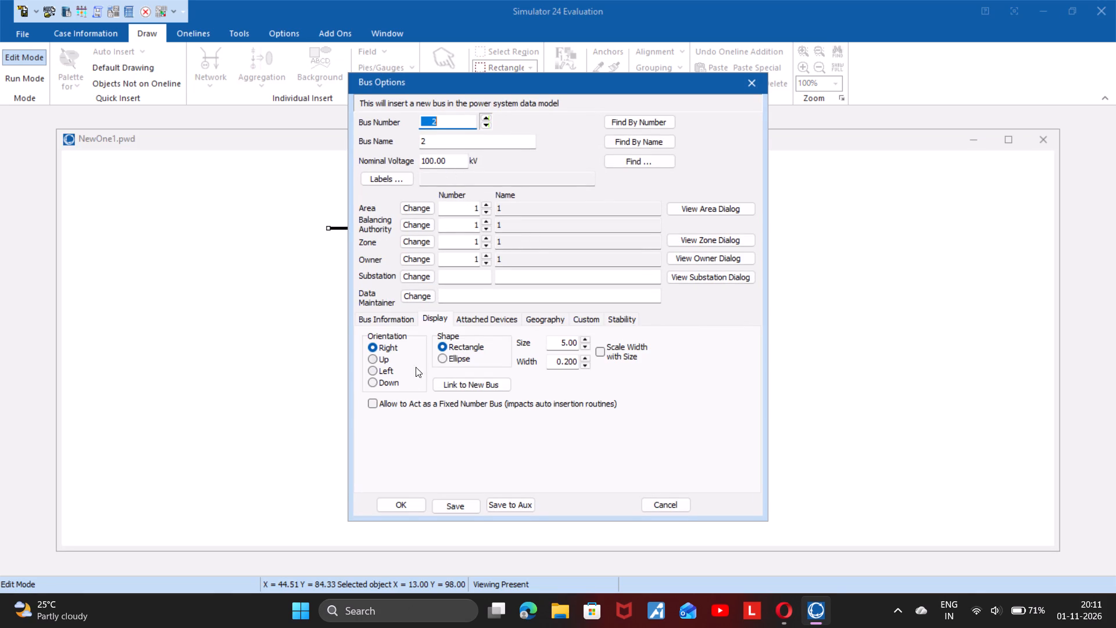
pyautogui.click(405, 509)
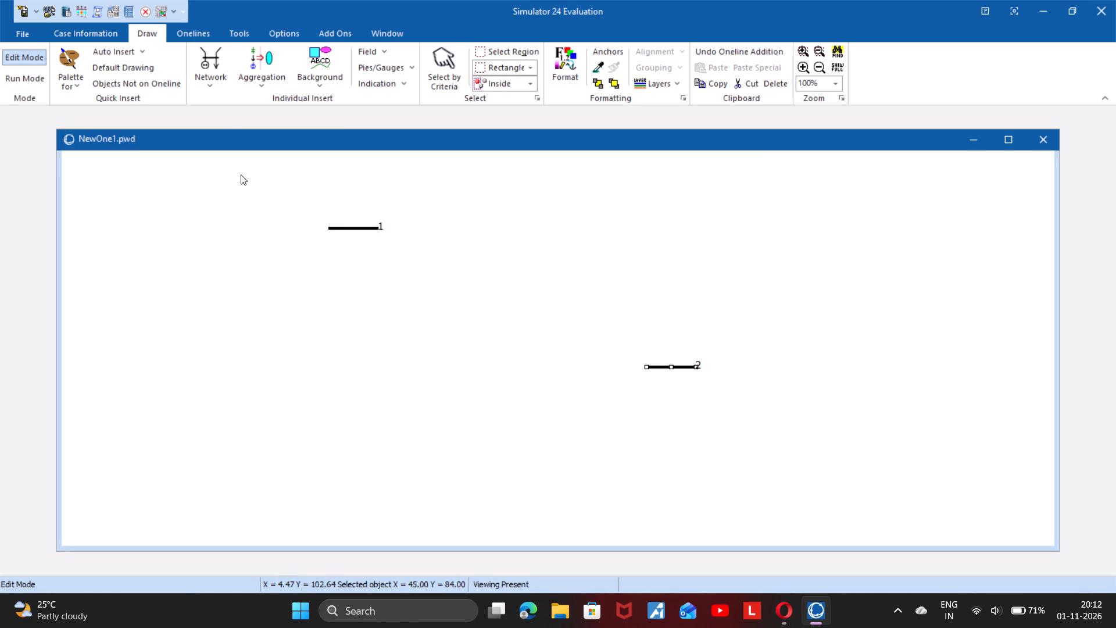
# Insert bus 3 at 100 kV at about X 43, Y 98, level with bus 1 and above bus 2.
pyautogui.click(226, 70)
pyautogui.click(226, 108)
pyautogui.click(624, 230)
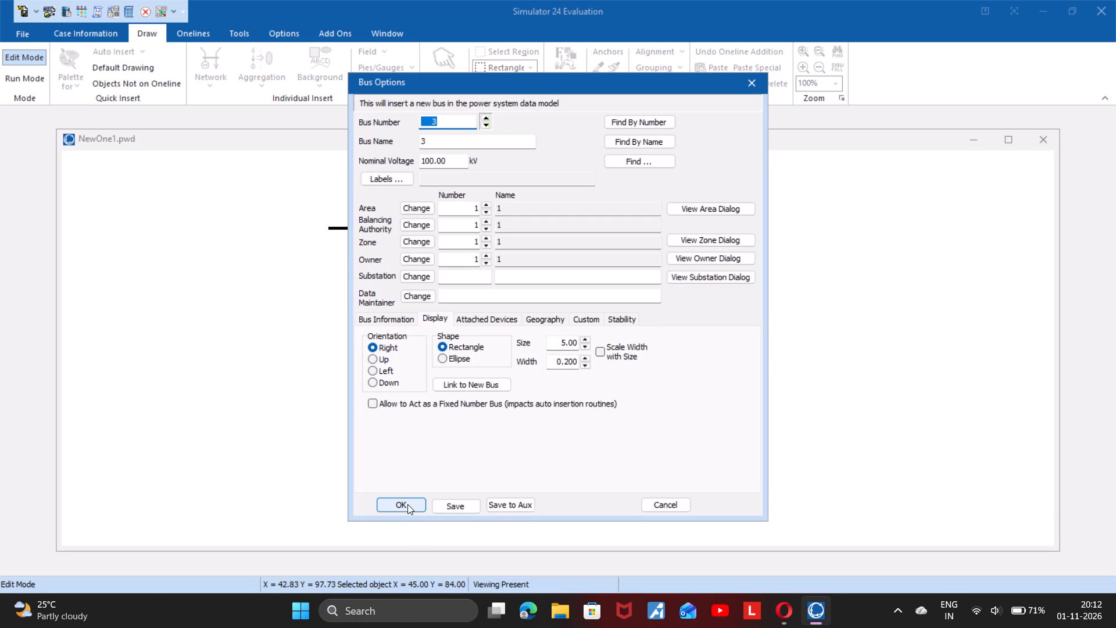
pyautogui.click(407, 504)
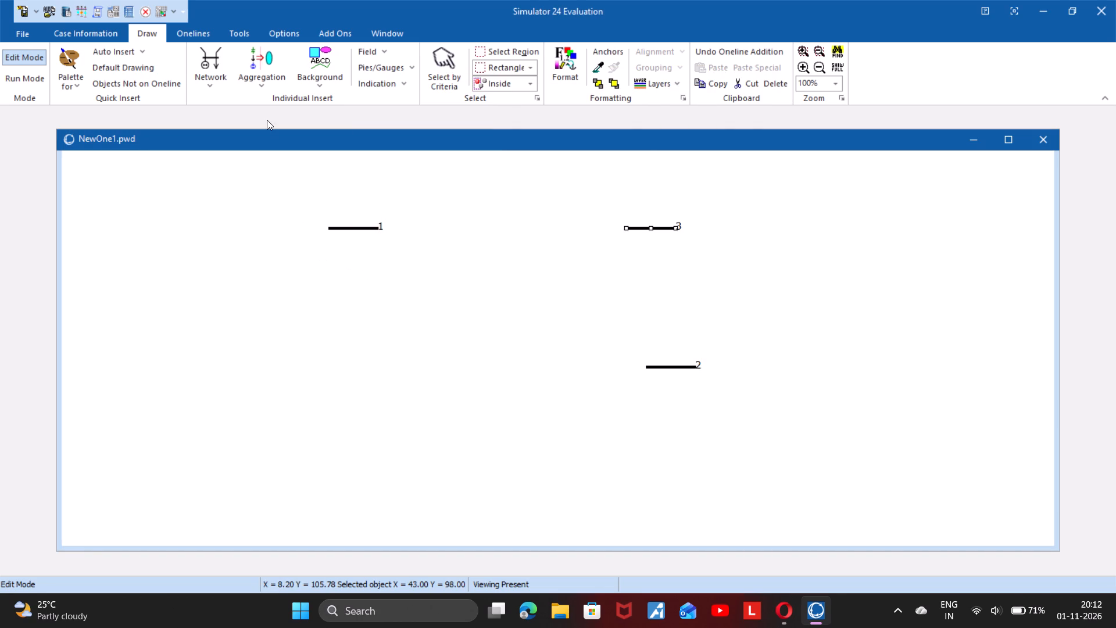
# Insert bus 4 at 100 kV at about X 14, Y 83, below bus 1.
pyautogui.click(217, 77)
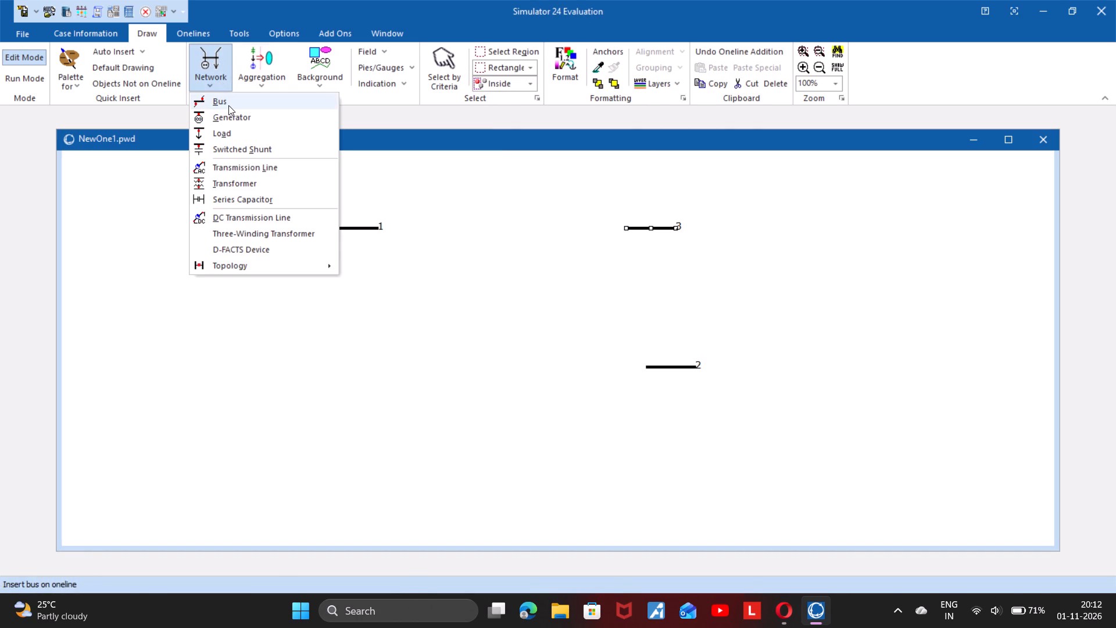
pyautogui.click(228, 105)
pyautogui.click(356, 372)
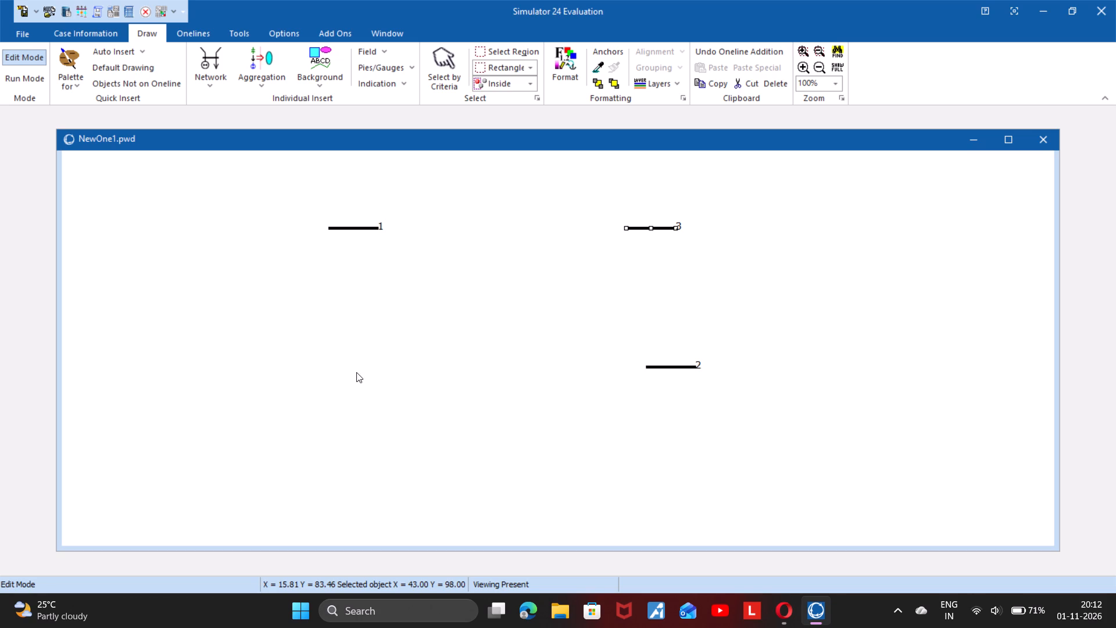
pyautogui.click(413, 508)
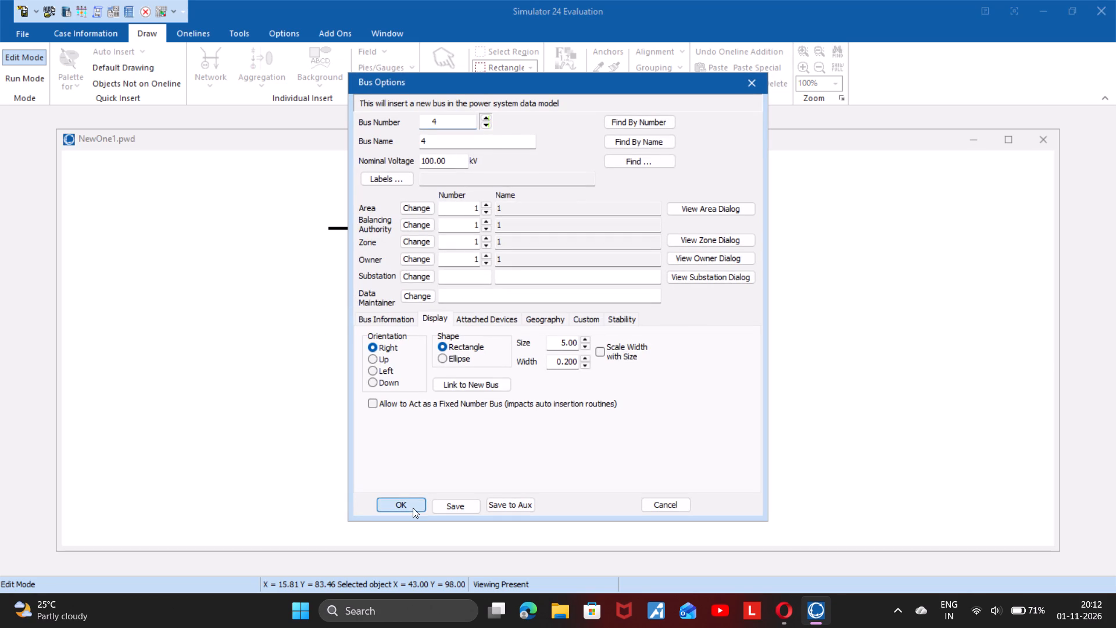
# Move bus 4 slightly left to X 13, Y 83 so it lines up directly beneath bus 1.
pyautogui.moveTo(399, 376); pyautogui.dragTo(378, 374)
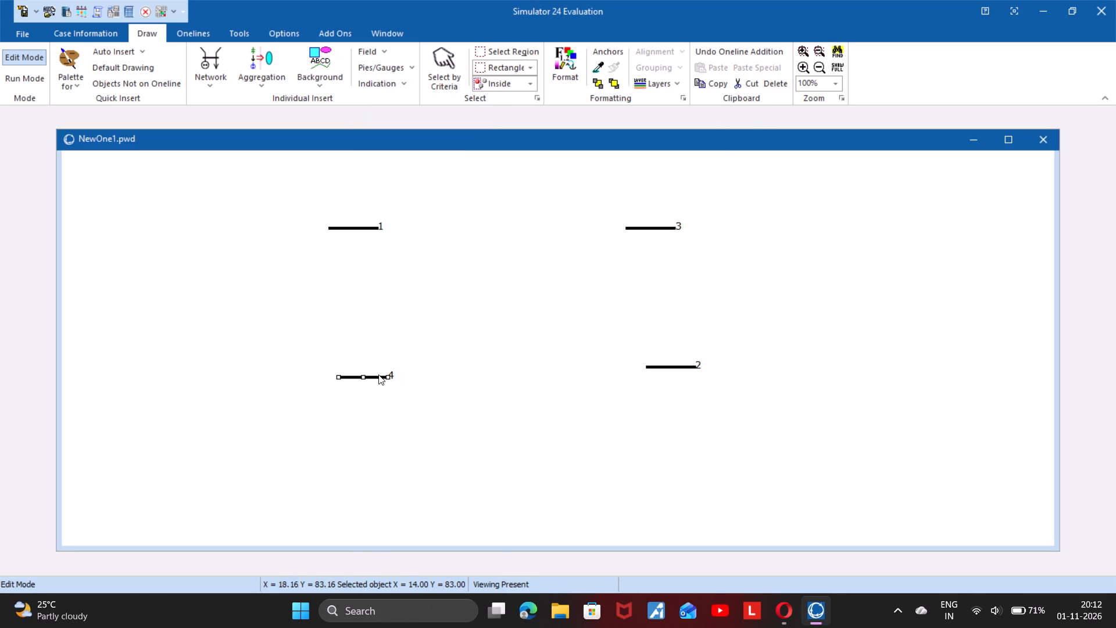
pyautogui.moveTo(378, 374); pyautogui.dragTo(369, 374)
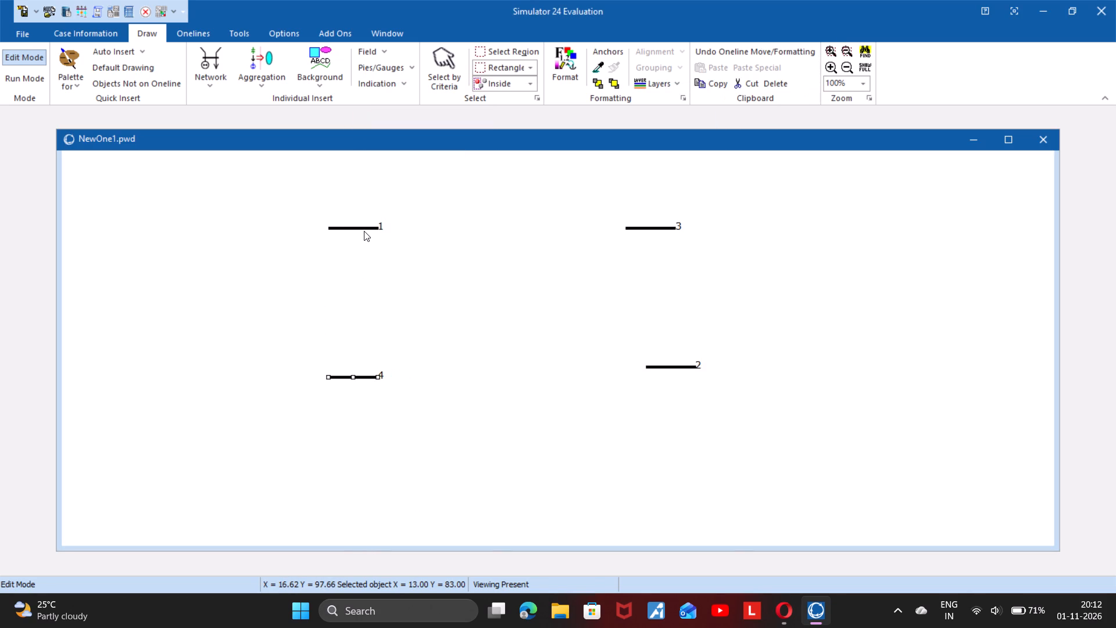
pyautogui.click(364, 231)
pyautogui.click(368, 229)
# Move bus 3 slightly right, closer to vertical alignment with bus 2 while keeping it level with bus 1.
pyautogui.click(646, 227)
pyautogui.moveTo(646, 227); pyautogui.dragTo(666, 228)
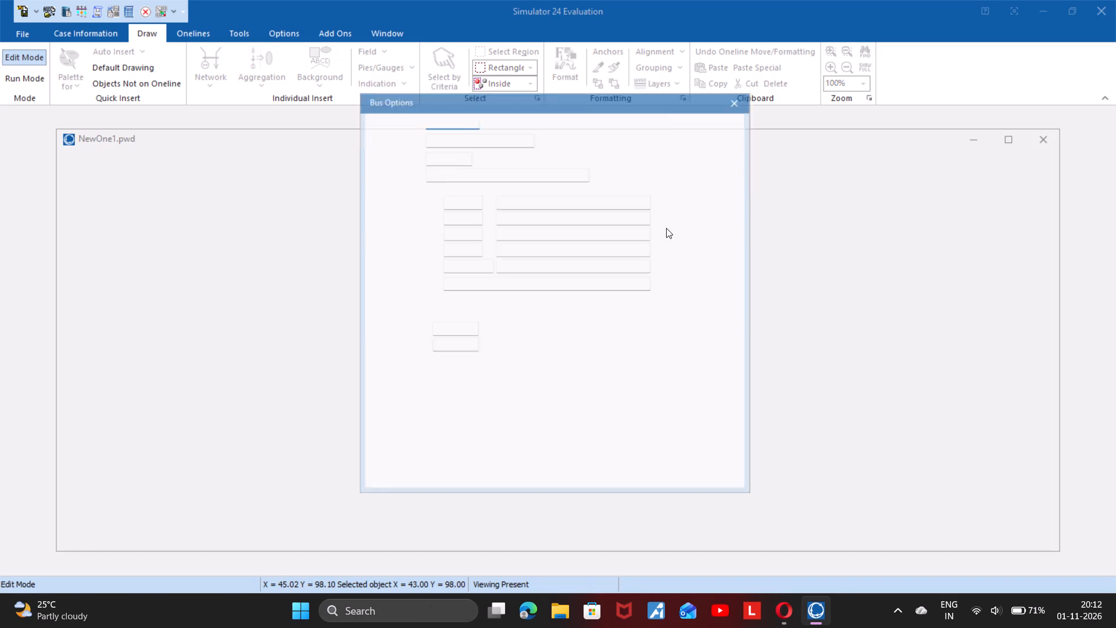
pyautogui.moveTo(666, 228); pyautogui.dragTo(667, 228)
pyautogui.click(750, 91)
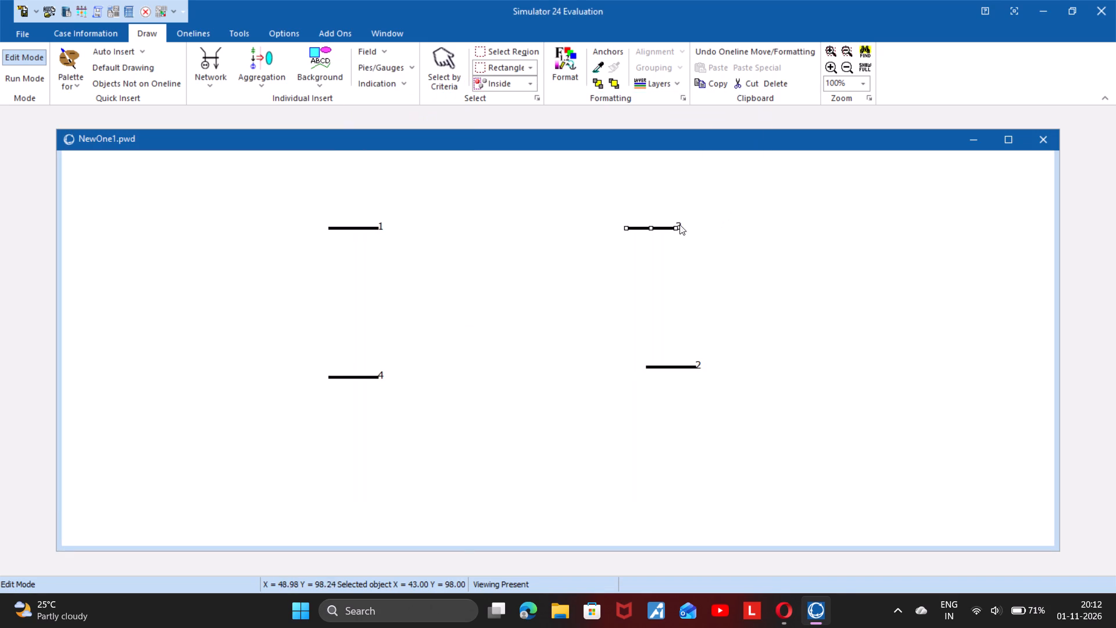
pyautogui.moveTo(667, 230); pyautogui.dragTo(685, 228)
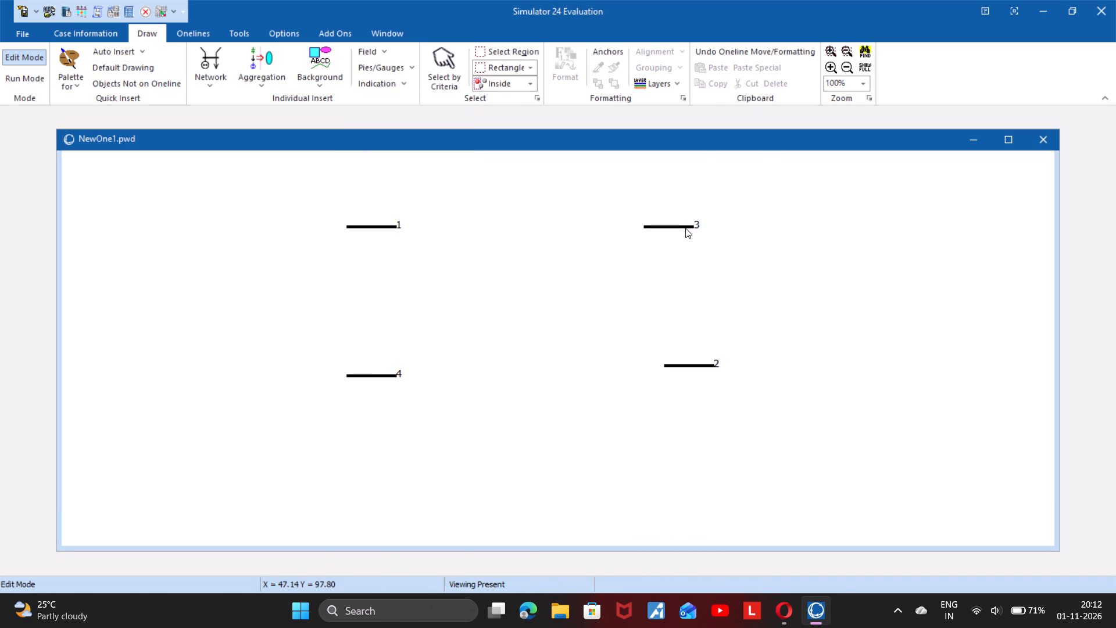
pyautogui.click(684, 226)
pyautogui.moveTo(684, 226); pyautogui.dragTo(699, 226)
pyautogui.click(554, 280)
# Place a generator above bus 1, assigned to that bus, and set its MW setpoint to 100.
pyautogui.scroll(-1, 482, 262)
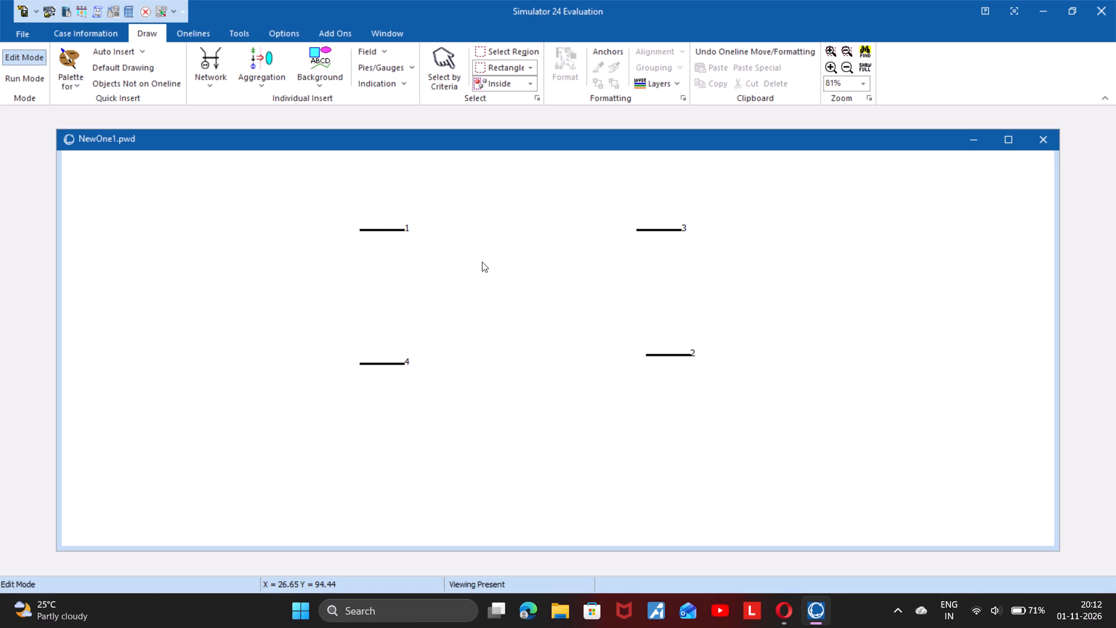
pyautogui.scroll(-1, 482, 262)
pyautogui.moveTo(509, 286); pyautogui.dragTo(506, 349)
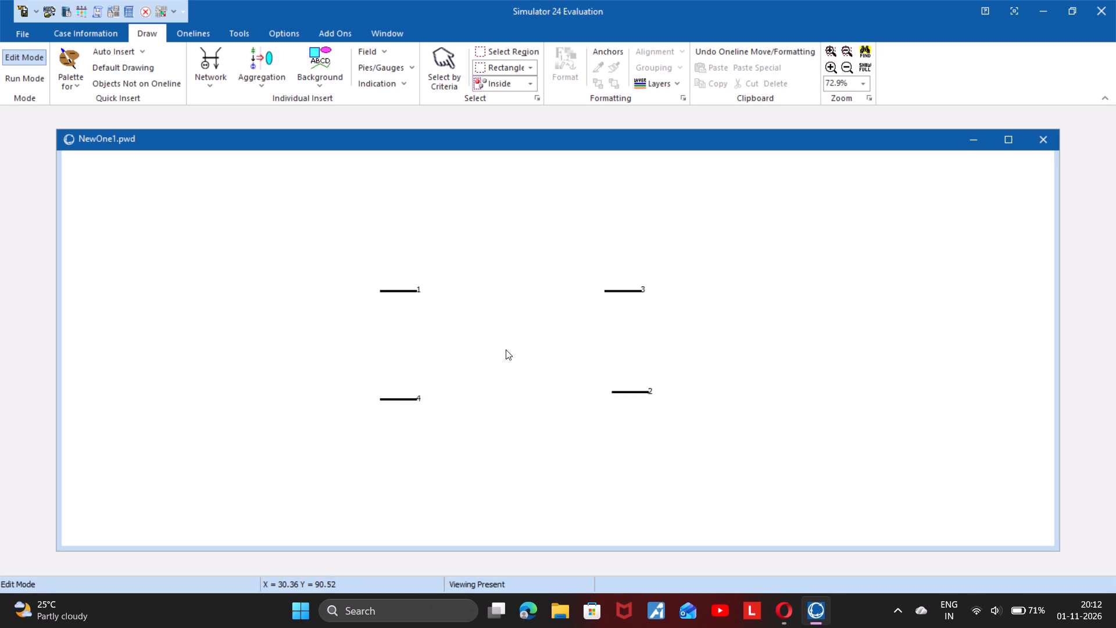
pyautogui.moveTo(506, 349); pyautogui.dragTo(466, 330)
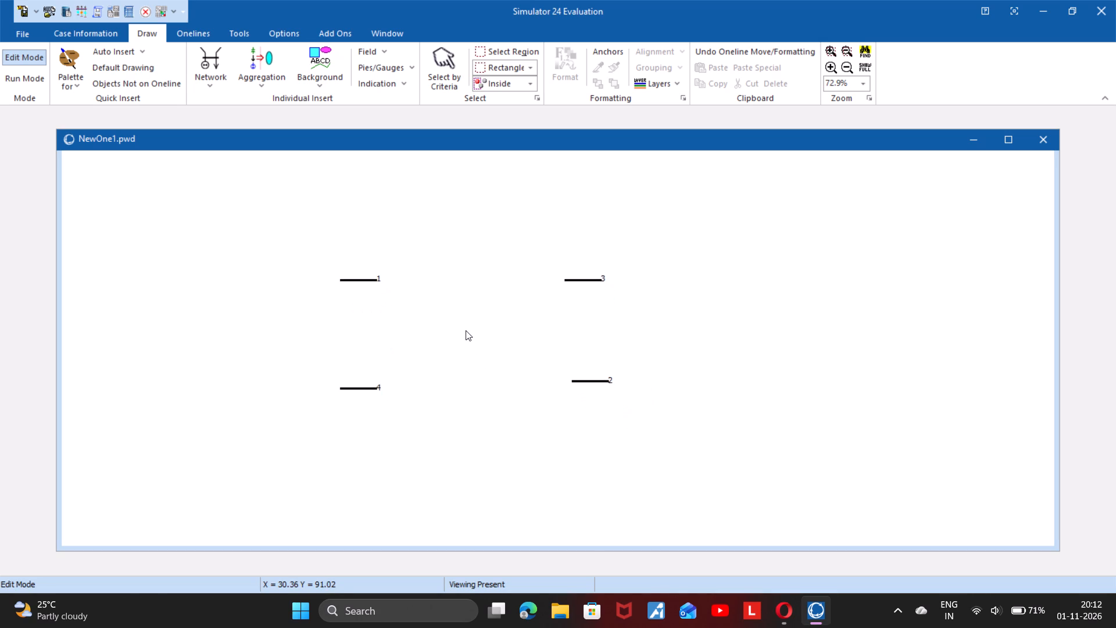
pyautogui.click(215, 66)
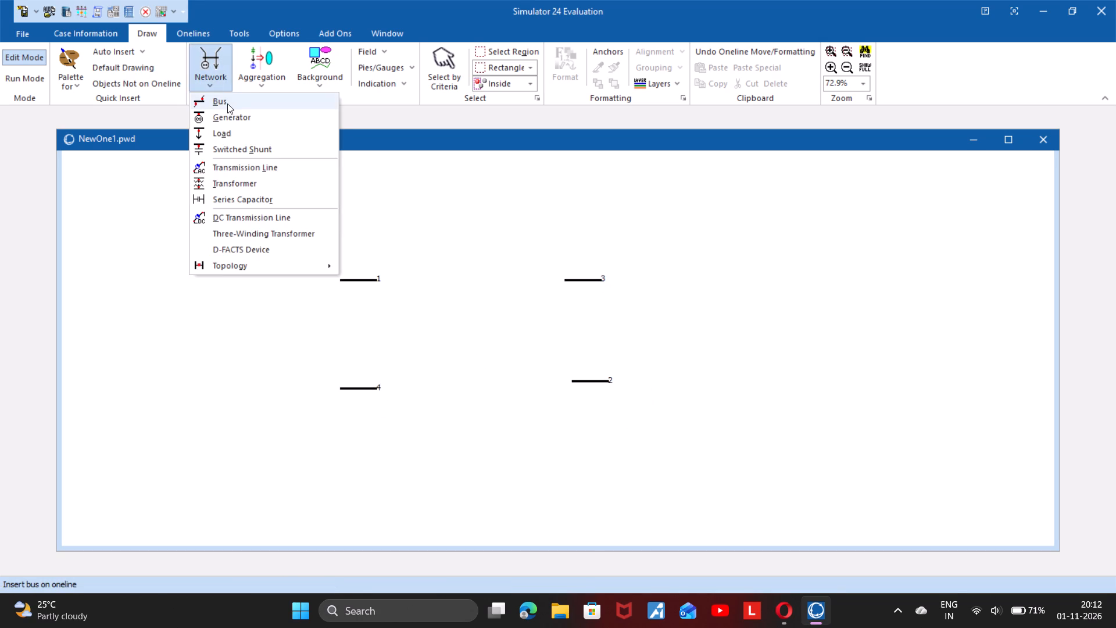
pyautogui.click(227, 104)
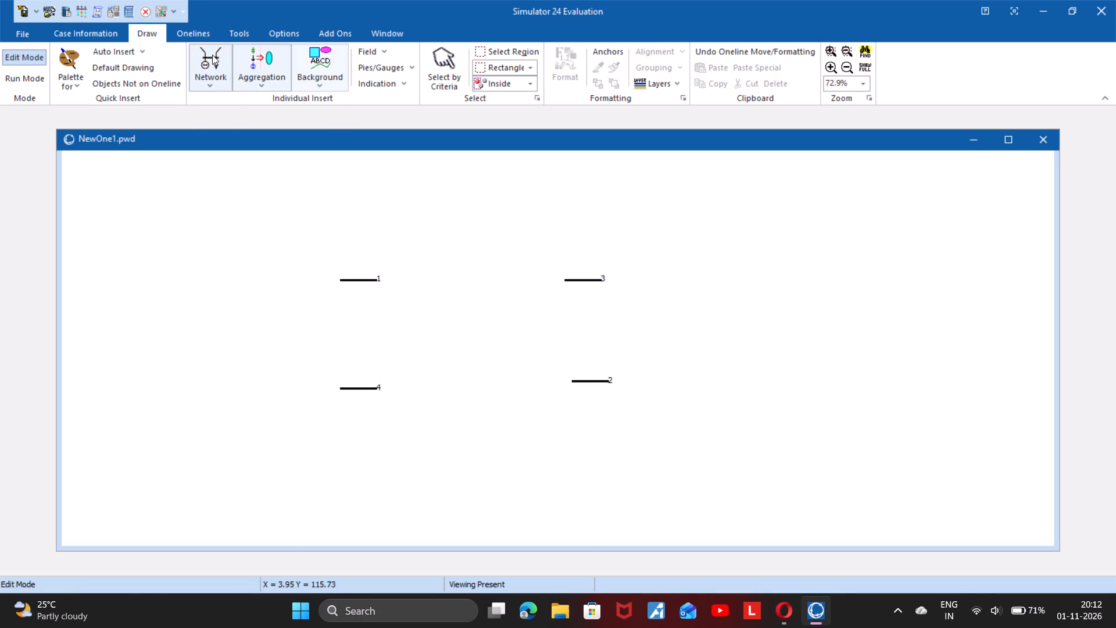
pyautogui.click(208, 59)
pyautogui.click(221, 122)
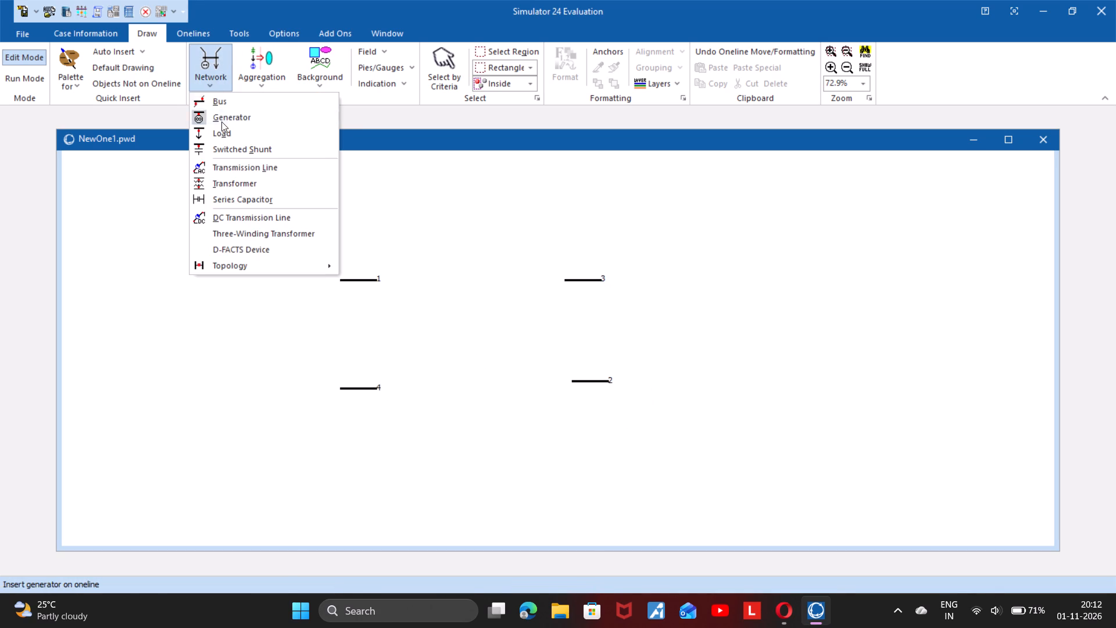
pyautogui.click(352, 186)
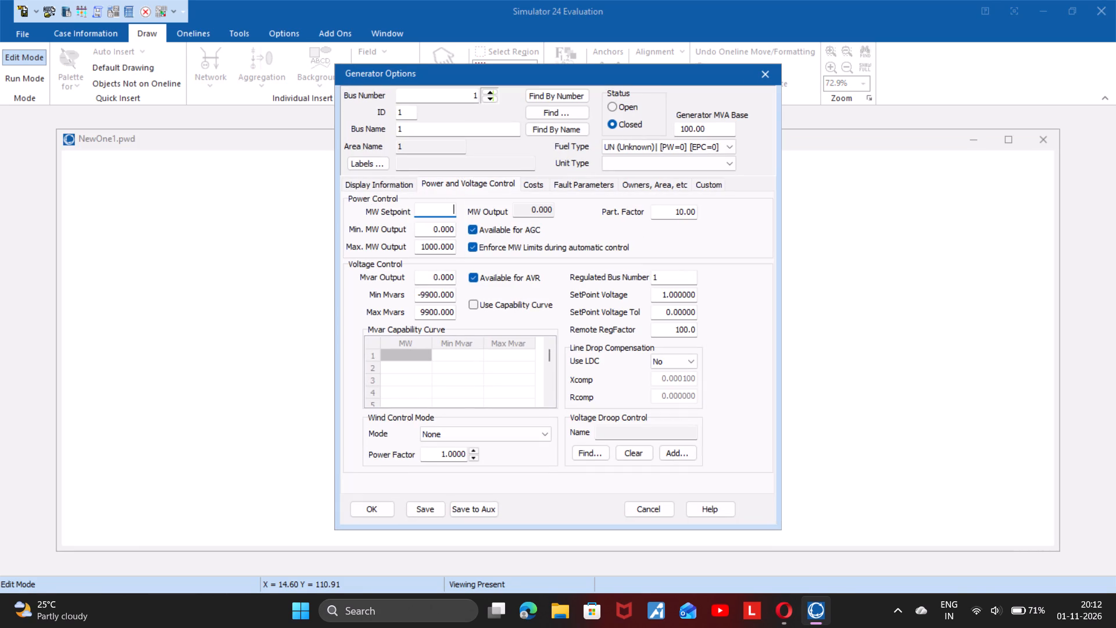
pyautogui.write('100')
pyautogui.click(407, 185)
pyautogui.click(446, 184)
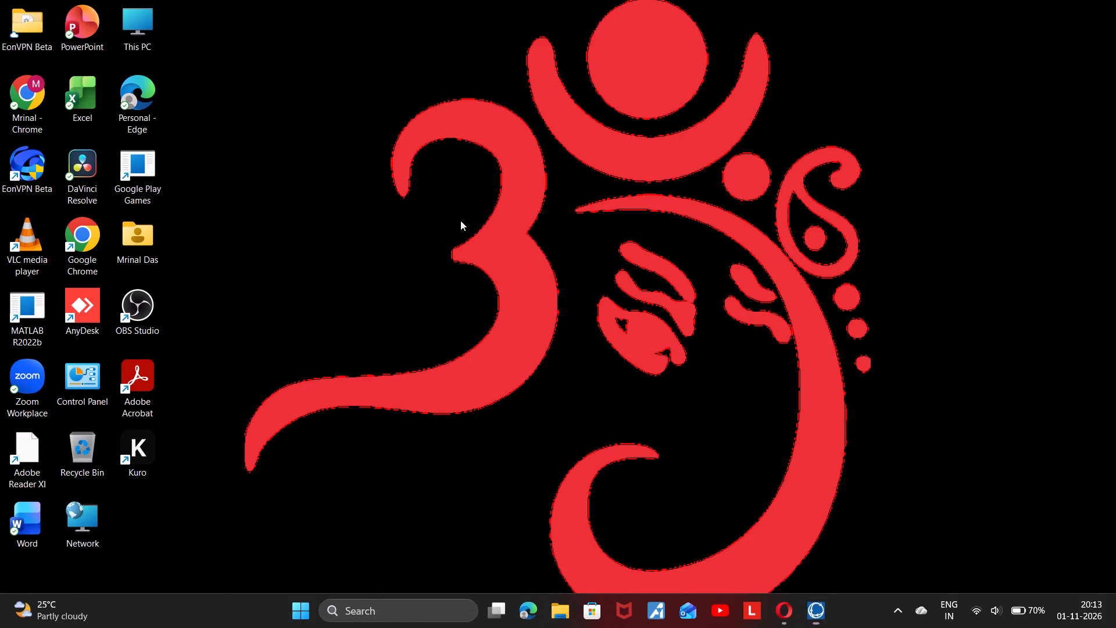
# Launch the Kuro app from the desktop.
pyautogui.doubleClick(143, 456)
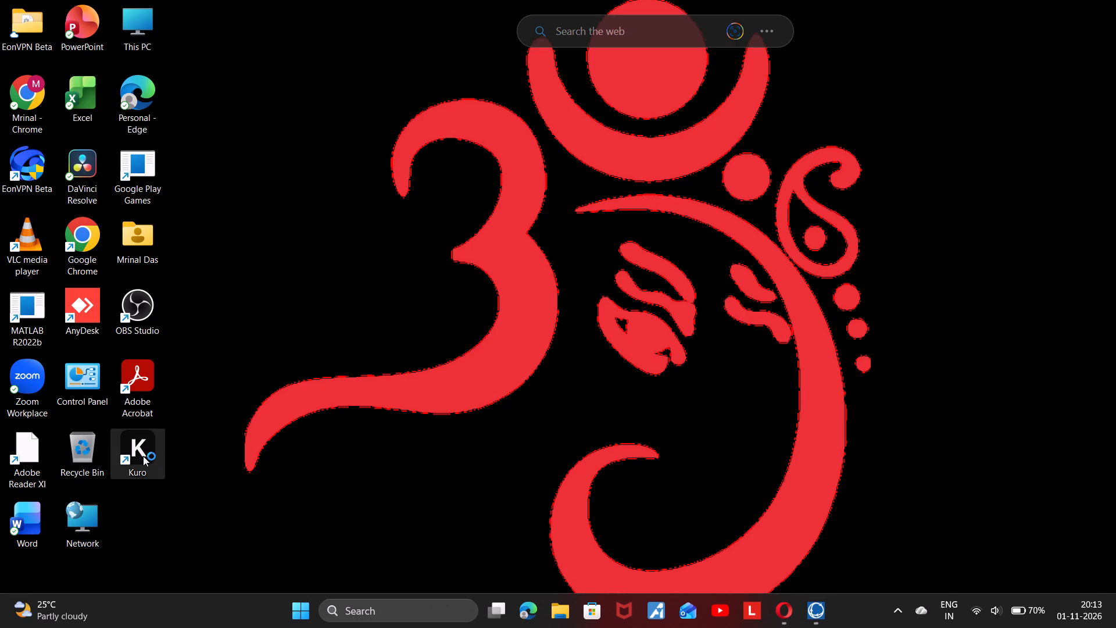